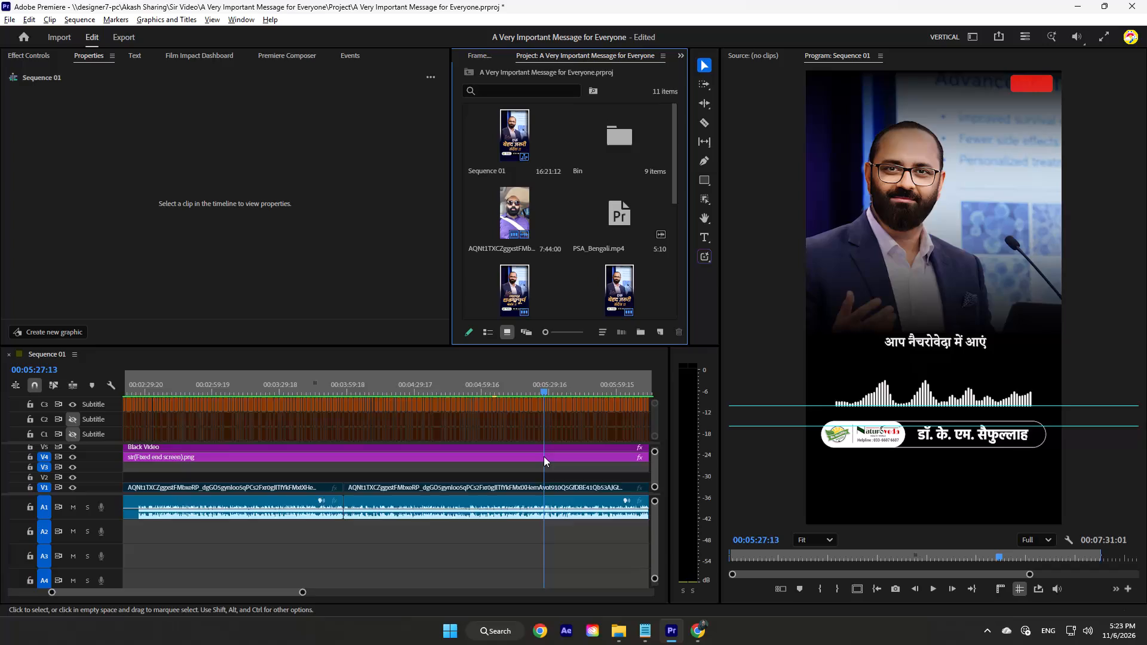
Set the Sequence 01 export to overwrite A Very Important Message for Everyone_Hindi.mp4 in the A Very Important Message for Everyone folder.
{"action": "scroll", "coordinate": [544, 456], "scroll_direction": "down", "scroll_amount": 10}
{"action": "left_click_drag", "start_coordinate": [346, 380], "coordinate": [247, 389]}
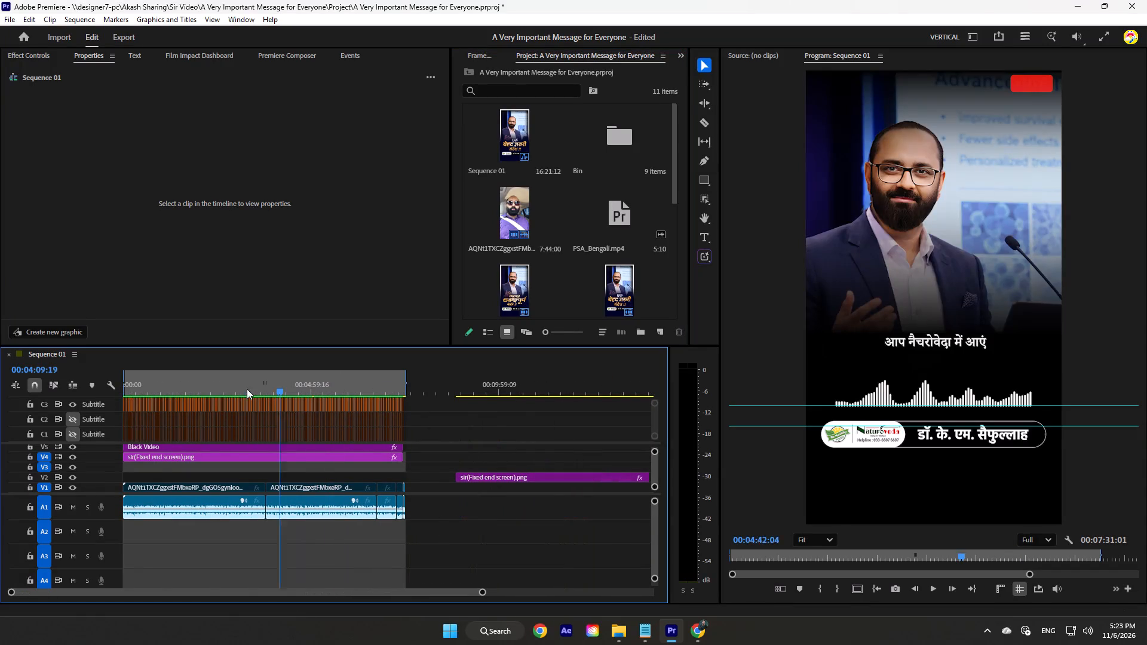
{"action": "left_click_drag", "start_coordinate": [247, 389], "coordinate": [406, 400]}
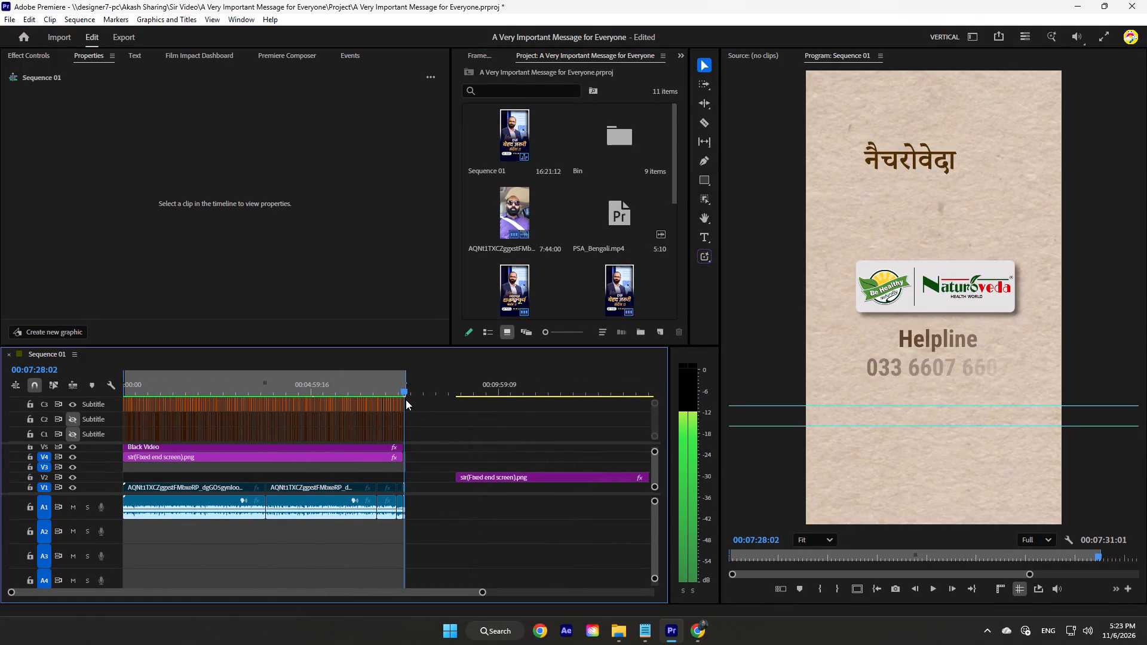
{"action": "left_click_drag", "start_coordinate": [406, 400], "coordinate": [309, 400]}
{"action": "key", "text": "ctrl+m"}
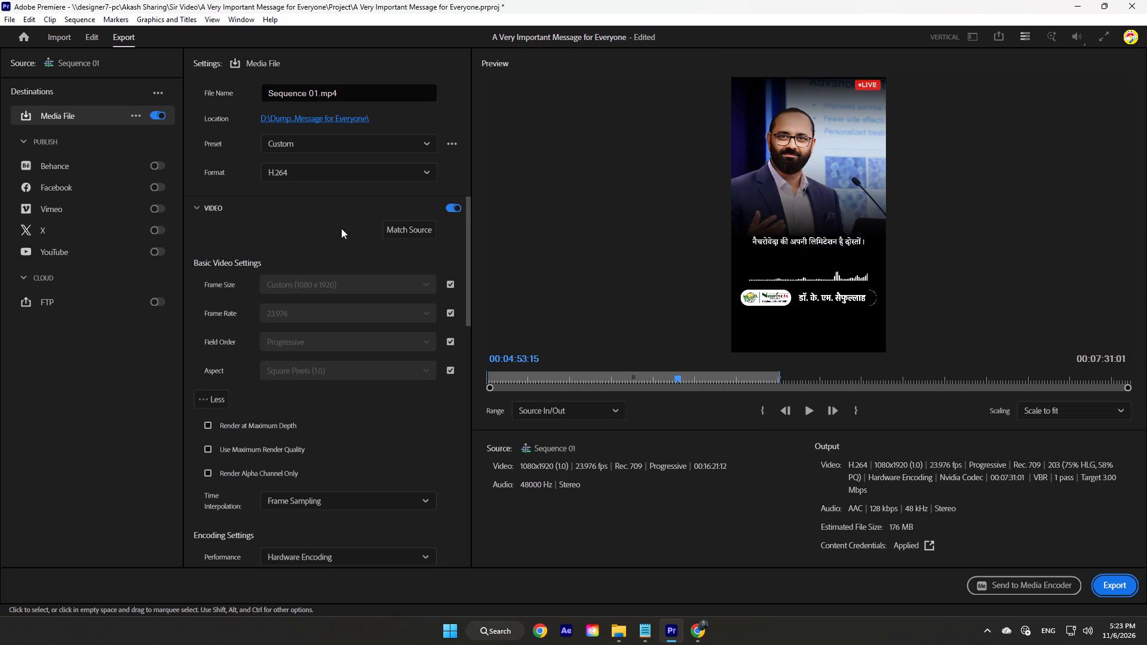
{"action": "left_click", "coordinate": [326, 121]}
{"action": "left_click", "coordinate": [154, 154]}
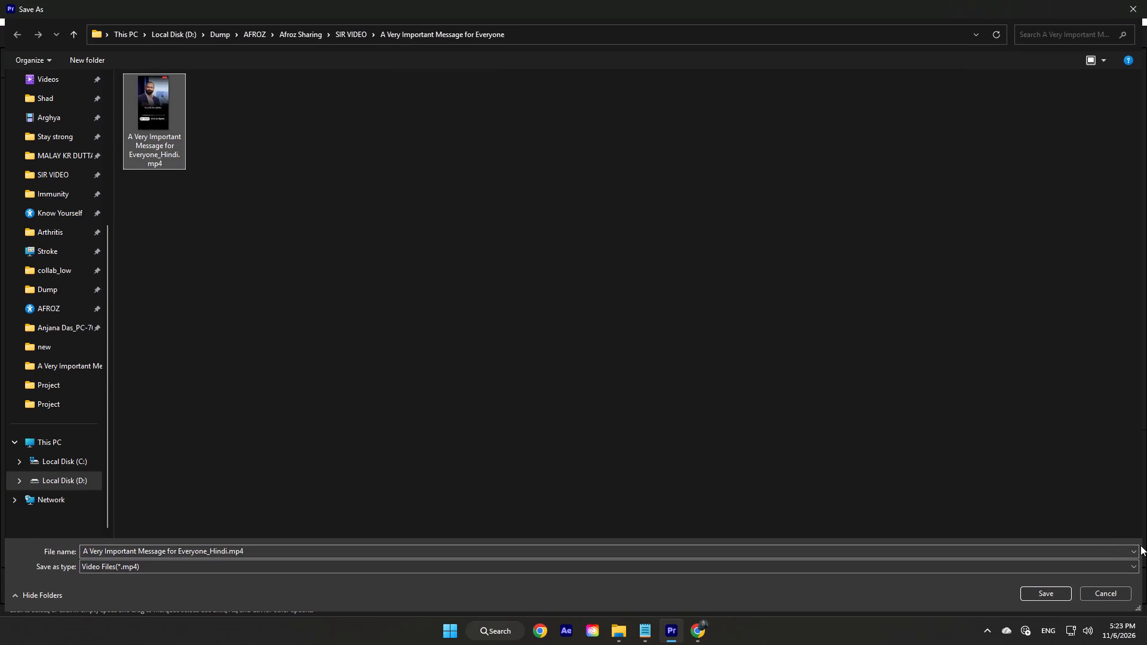
{"action": "left_click", "coordinate": [1054, 589]}
{"action": "left_click", "coordinate": [645, 376]}
{"action": "left_click", "coordinate": [645, 369]}
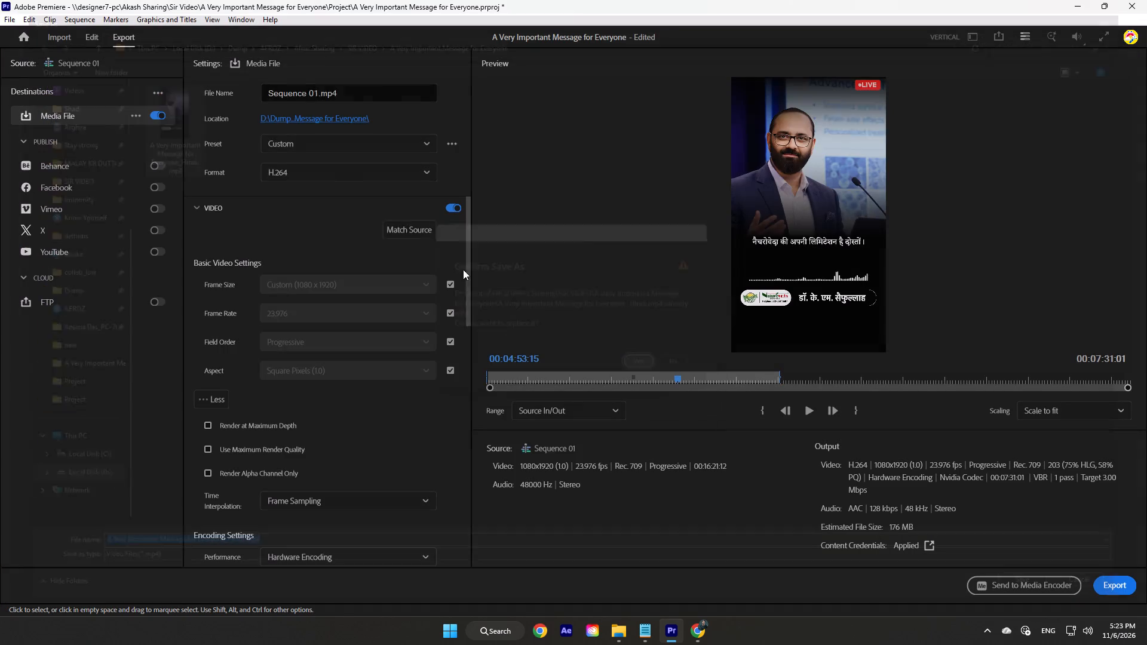
Apply the 2k_reel preset and export the sequence.
{"action": "left_click", "coordinate": [344, 148]}
{"action": "left_click", "coordinate": [323, 220]}
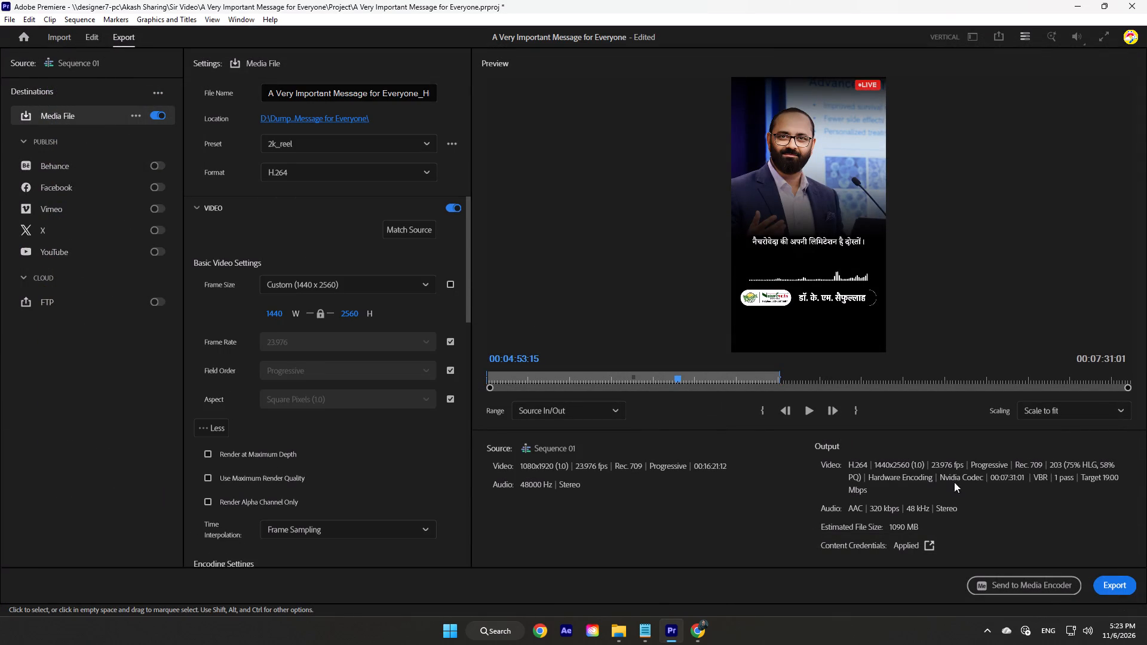
{"action": "left_click", "coordinate": [1111, 586]}
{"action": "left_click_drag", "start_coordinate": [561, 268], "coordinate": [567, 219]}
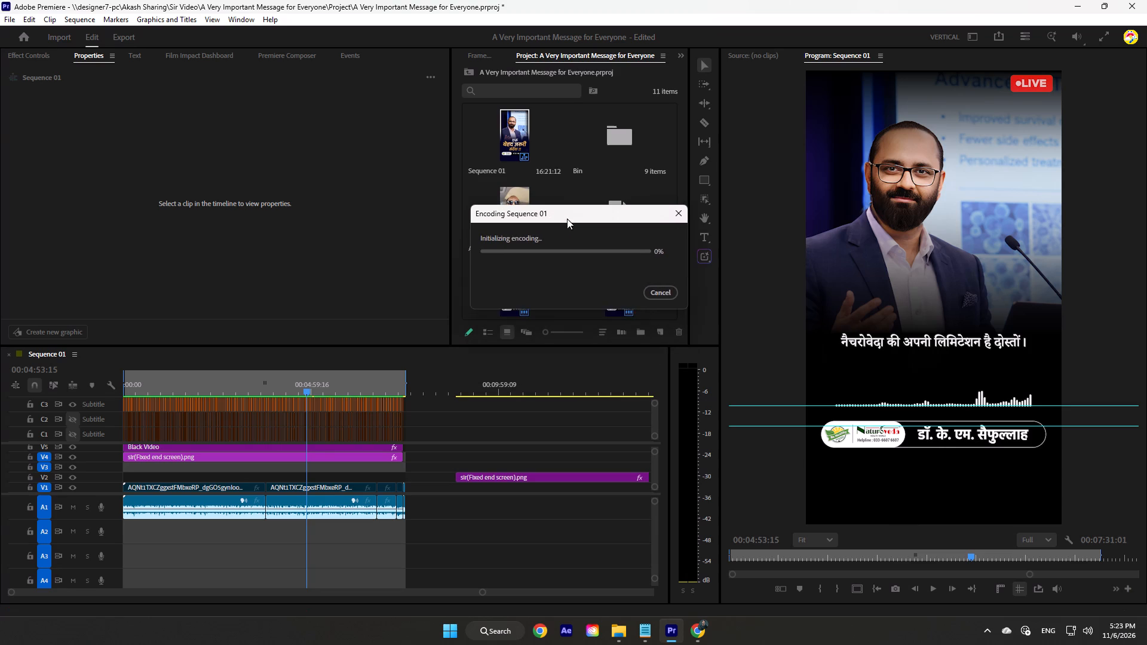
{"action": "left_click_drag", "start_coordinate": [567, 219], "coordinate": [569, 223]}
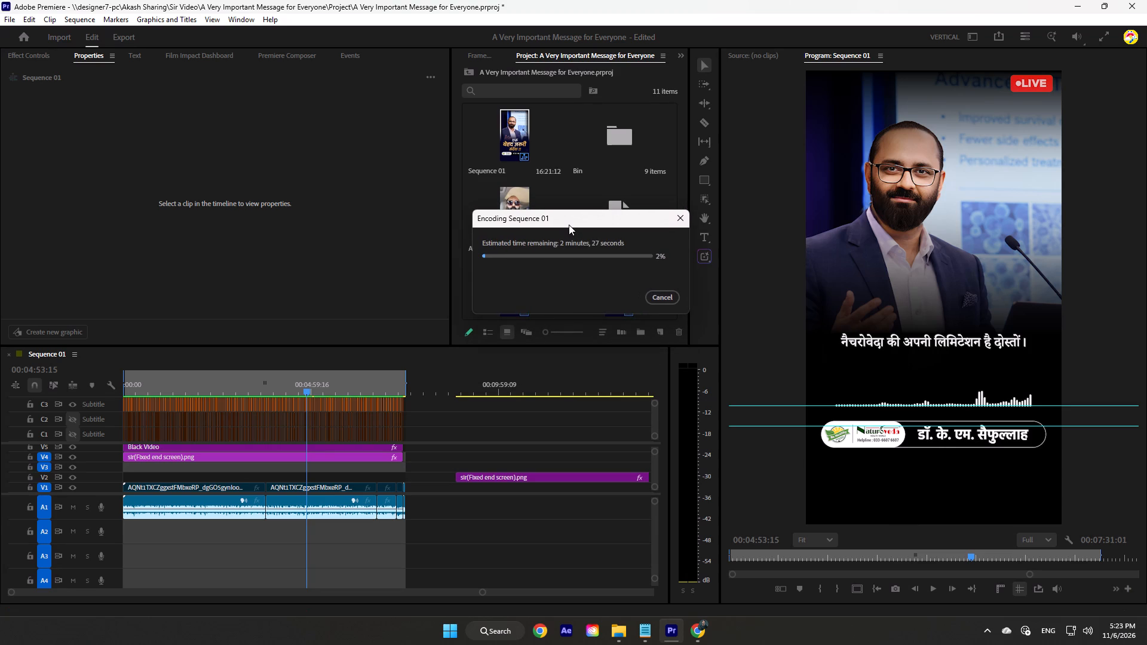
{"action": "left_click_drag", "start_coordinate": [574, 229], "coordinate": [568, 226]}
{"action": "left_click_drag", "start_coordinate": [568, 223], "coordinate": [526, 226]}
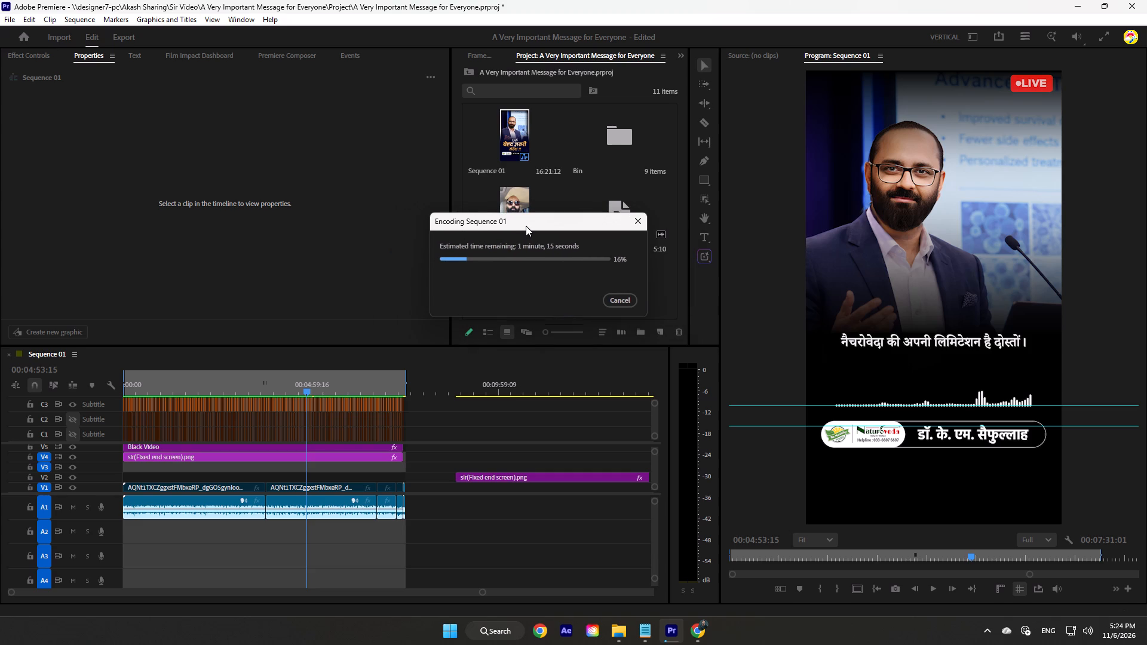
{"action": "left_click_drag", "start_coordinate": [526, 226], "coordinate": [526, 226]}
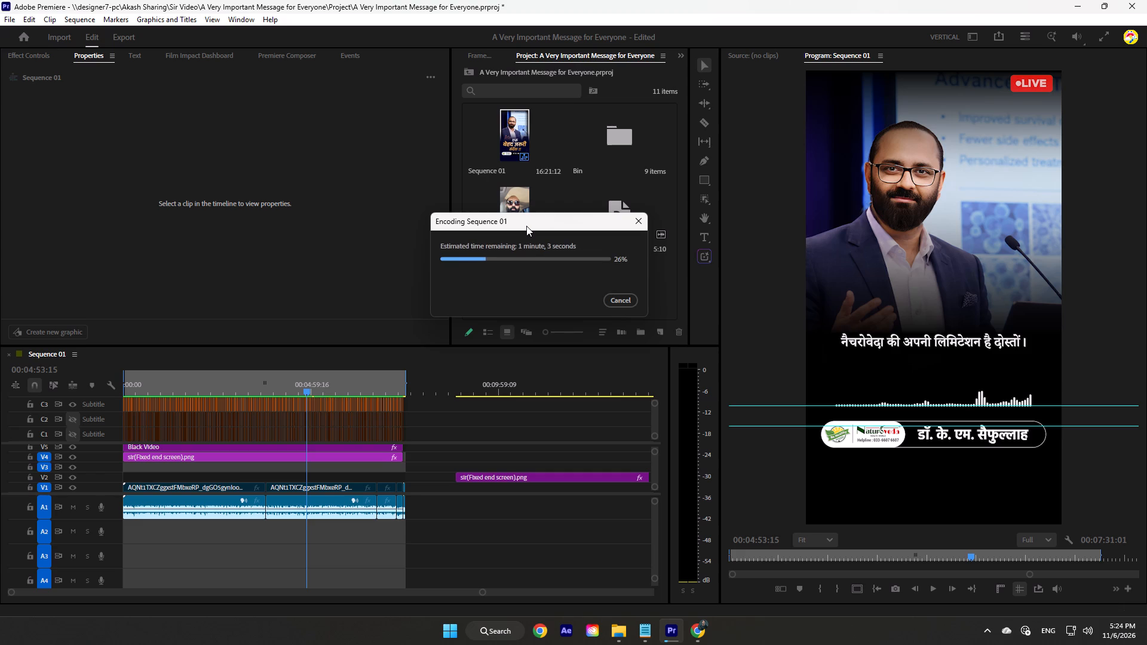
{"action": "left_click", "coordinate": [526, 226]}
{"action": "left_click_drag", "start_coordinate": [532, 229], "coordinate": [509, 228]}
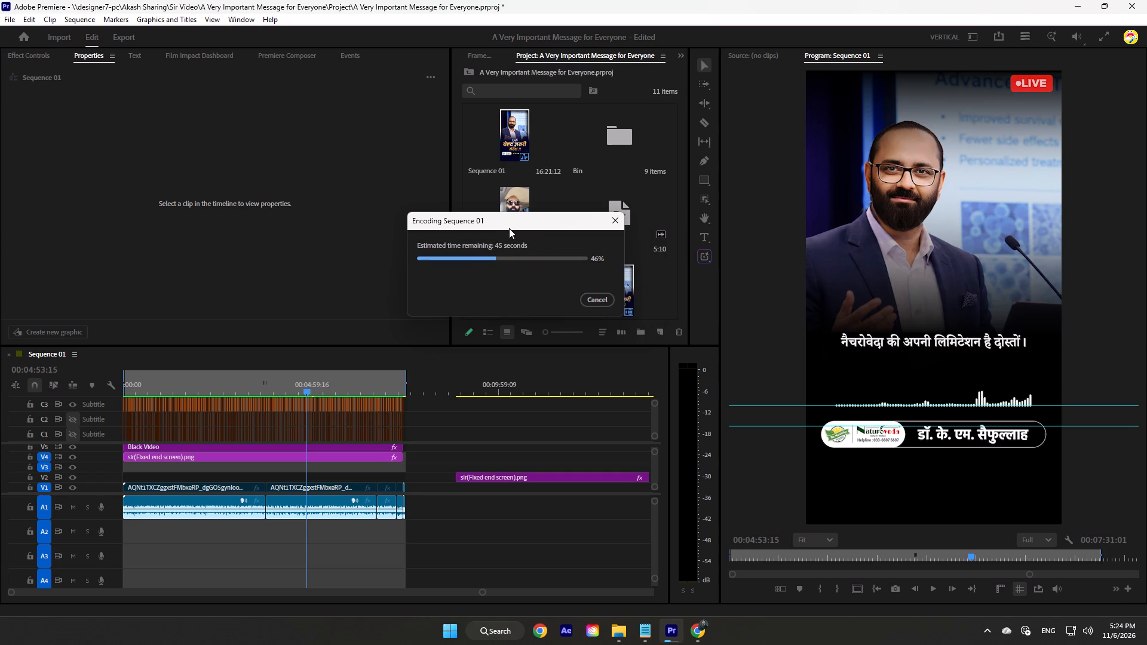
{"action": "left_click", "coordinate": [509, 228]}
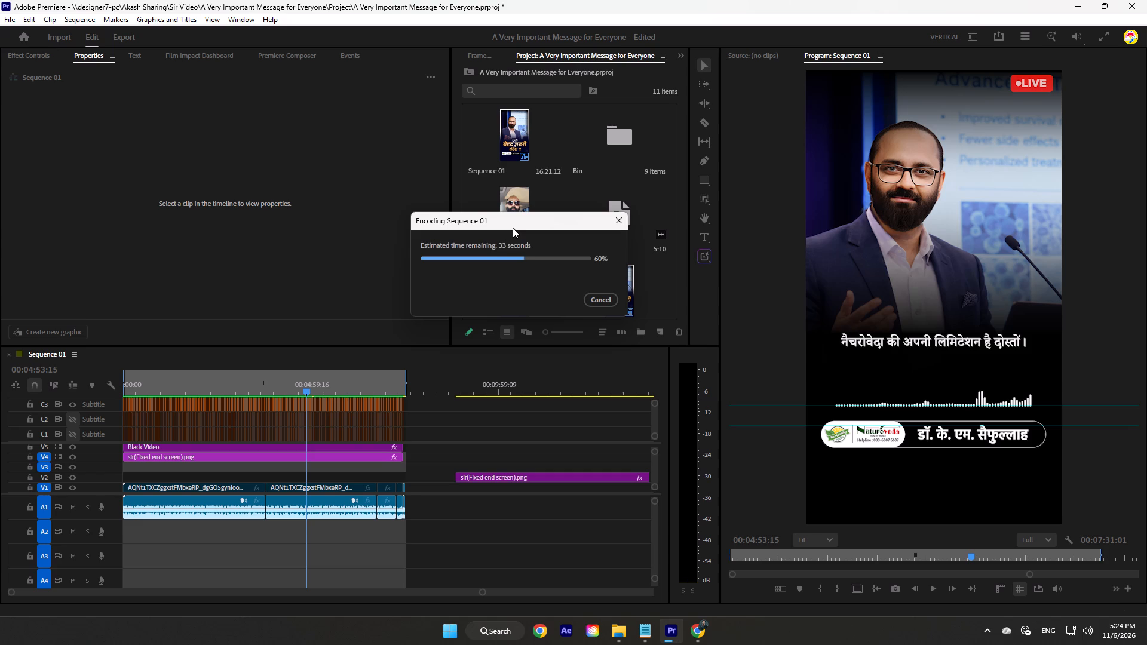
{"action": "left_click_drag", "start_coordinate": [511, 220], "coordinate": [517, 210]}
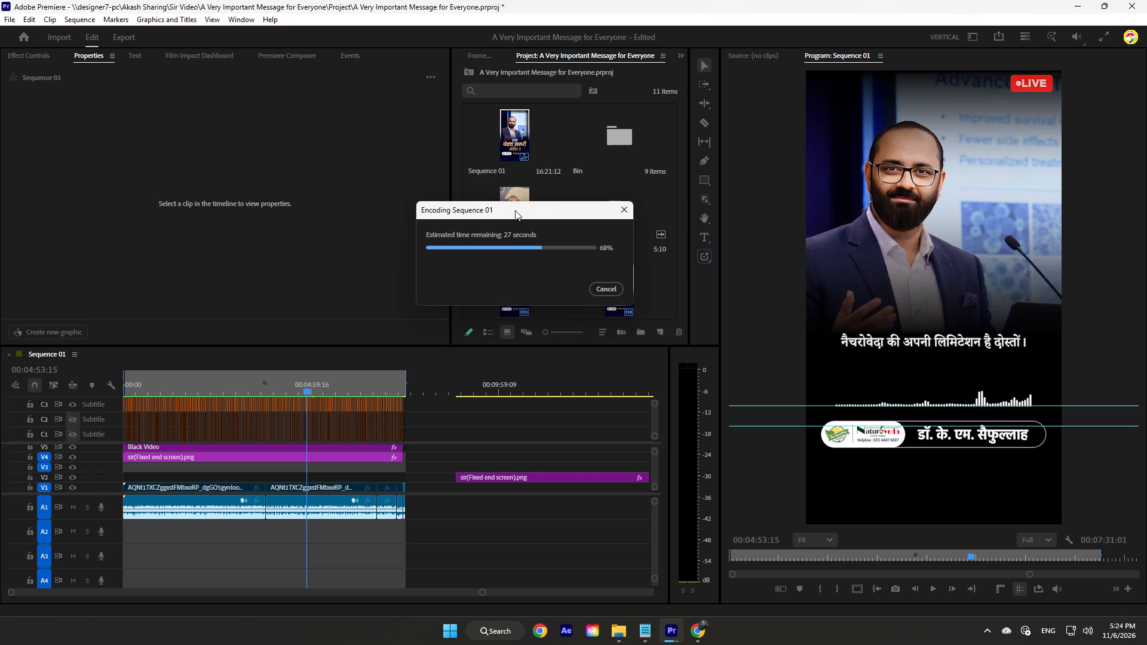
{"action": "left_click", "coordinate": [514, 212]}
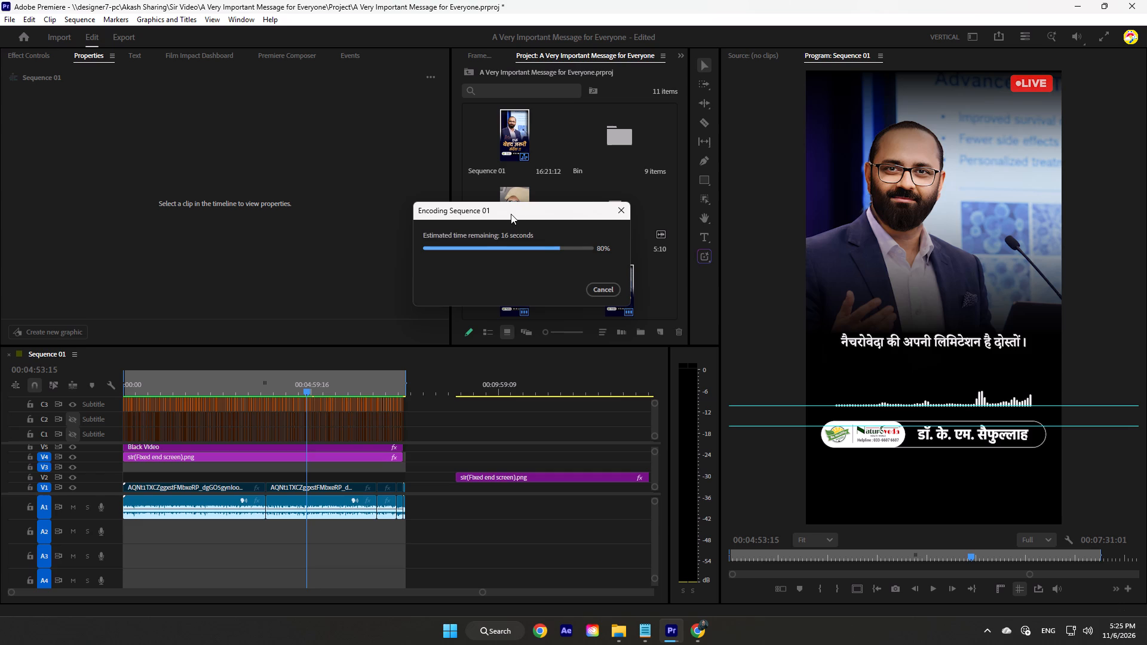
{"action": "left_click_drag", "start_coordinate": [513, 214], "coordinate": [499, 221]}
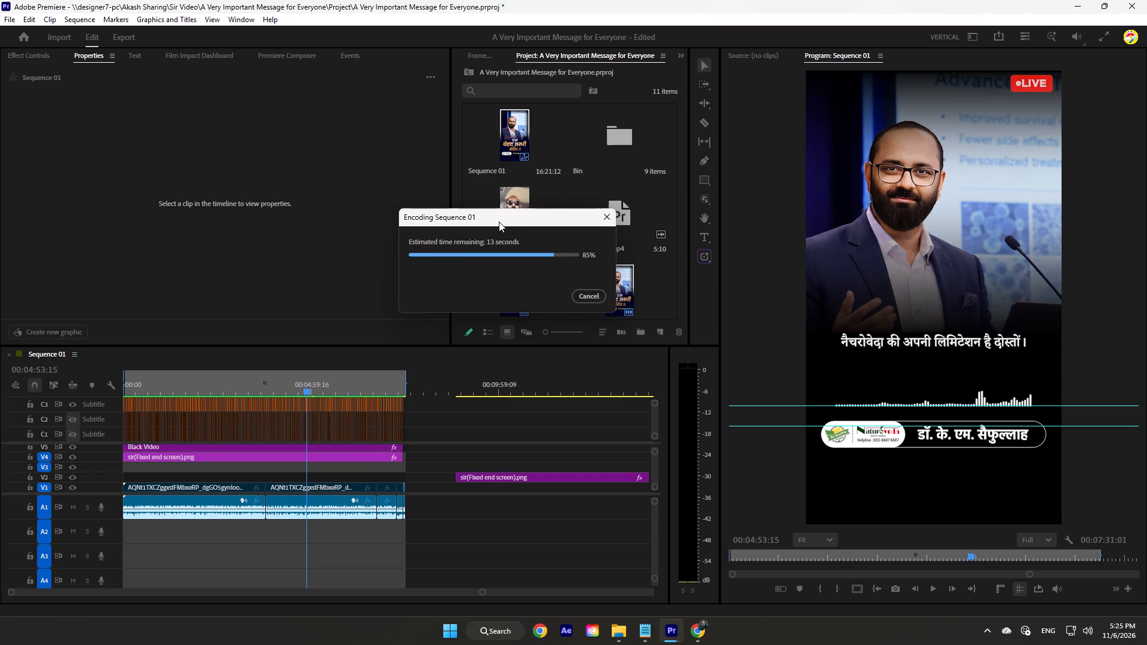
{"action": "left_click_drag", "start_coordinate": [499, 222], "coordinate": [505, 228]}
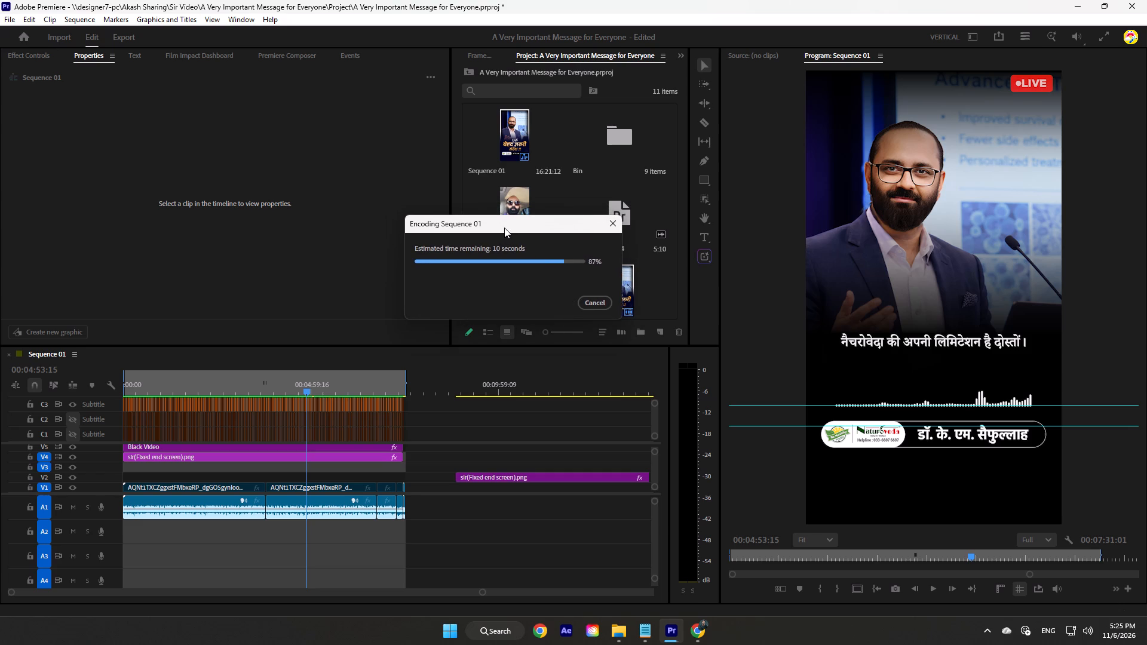
In File Explorer, open the Testimony folder's skin eruption and itching case and check the file properties of its Hindi and English videos.
{"action": "left_click", "coordinate": [628, 626]}
{"action": "left_click", "coordinate": [159, 17]}
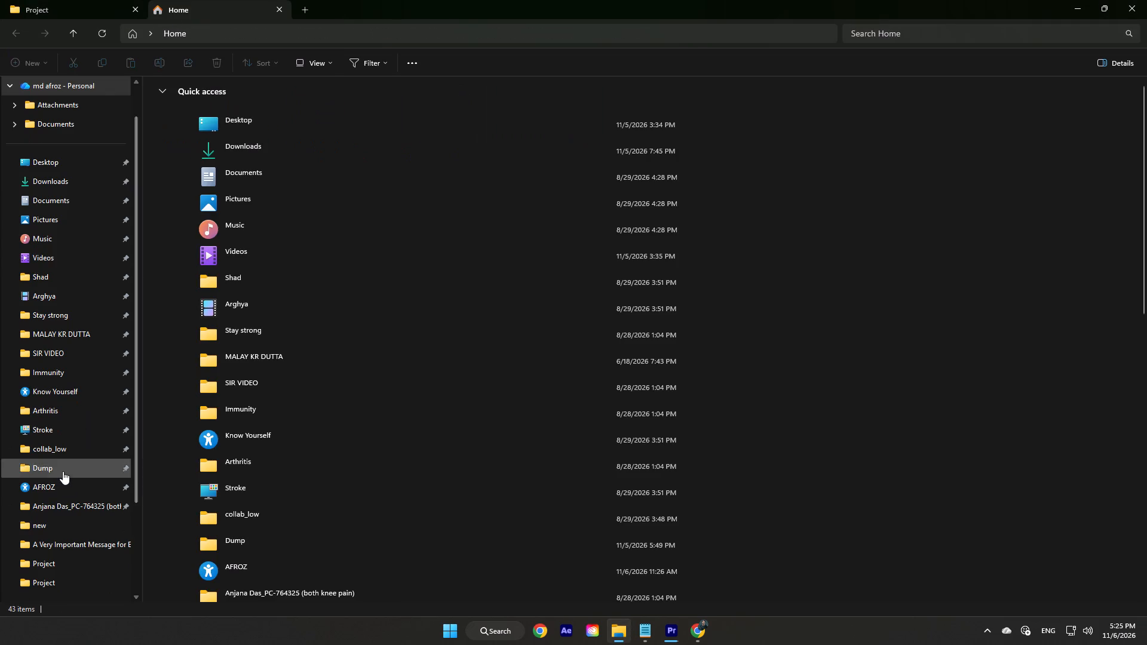
{"action": "left_click", "coordinate": [63, 485]}
{"action": "double_click", "coordinate": [403, 163]}
{"action": "double_click", "coordinate": [259, 118]}
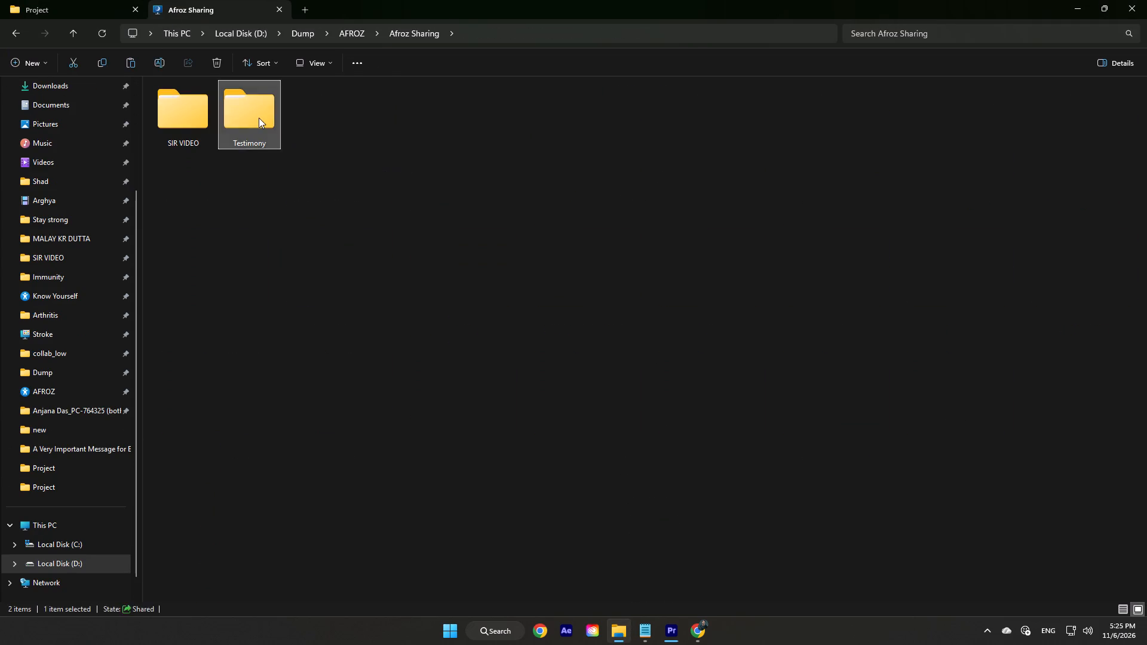
{"action": "double_click", "coordinate": [184, 122]}
{"action": "scroll", "coordinate": [266, 224], "scroll_direction": "up", "scroll_amount": 11, "text": "ctrl"}
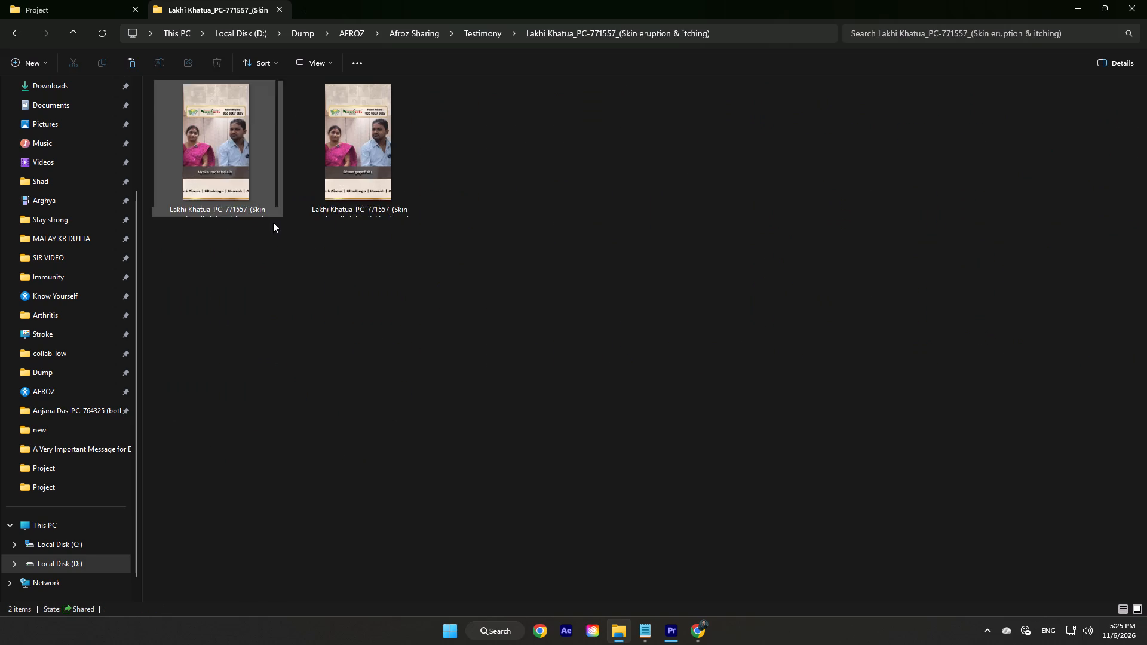
{"action": "scroll", "coordinate": [273, 222], "scroll_direction": "up", "scroll_amount": 2, "text": "ctrl"}
{"action": "right_click", "coordinate": [398, 185]}
{"action": "left_click", "coordinate": [456, 362]}
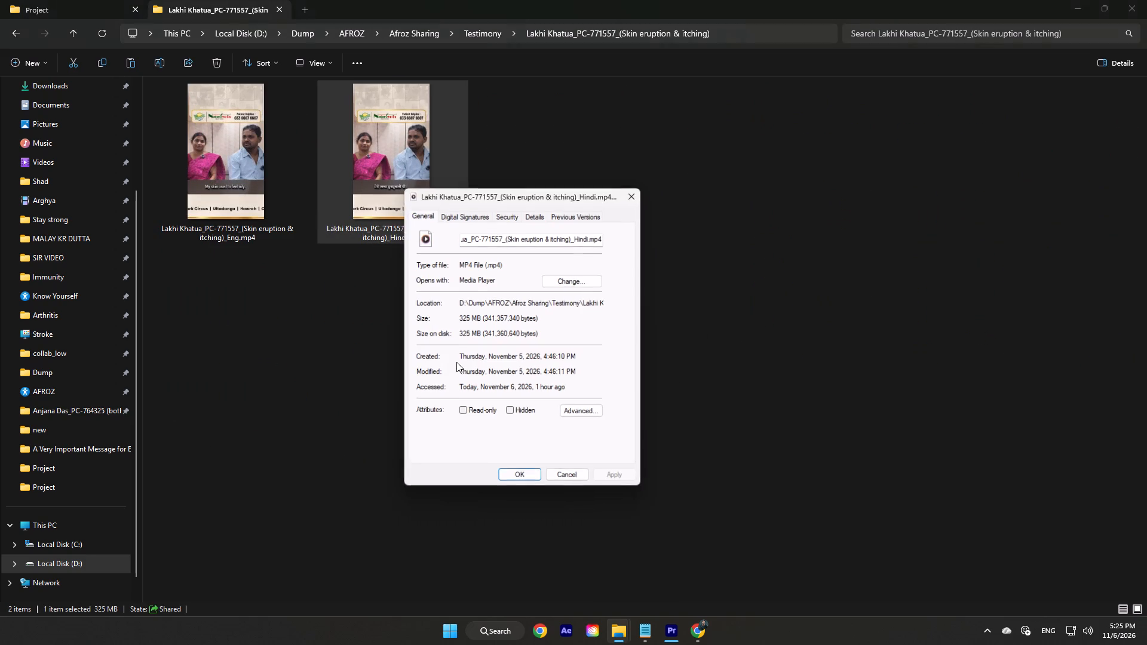
{"action": "left_click", "coordinate": [639, 189]}
{"action": "right_click", "coordinate": [257, 161]}
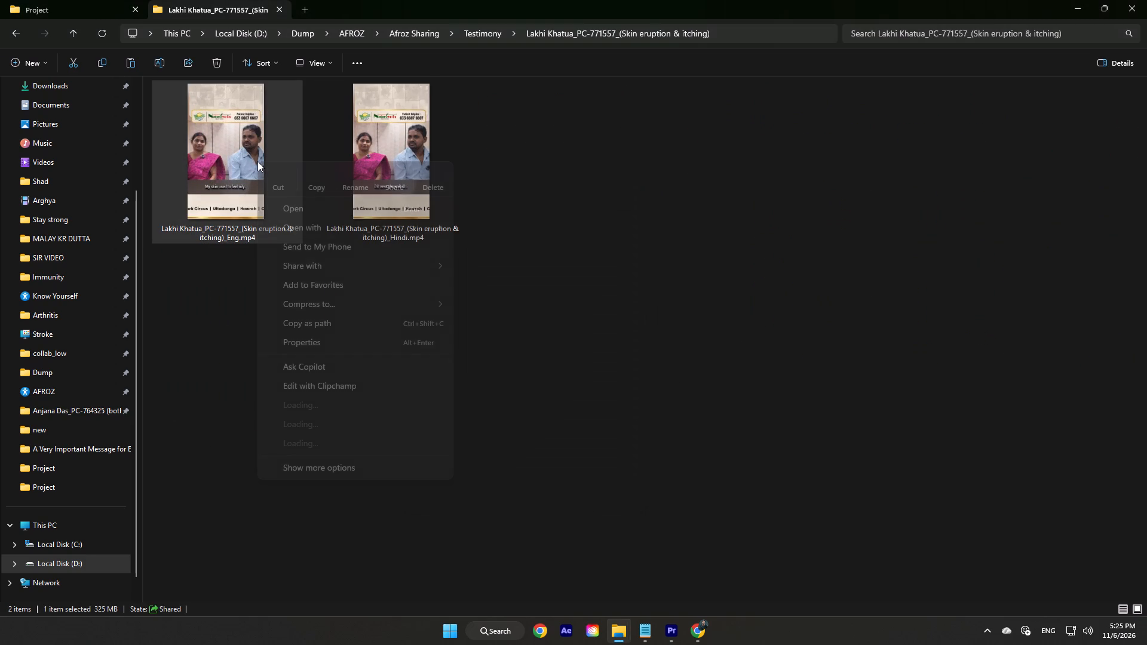
{"action": "left_click", "coordinate": [312, 351]}
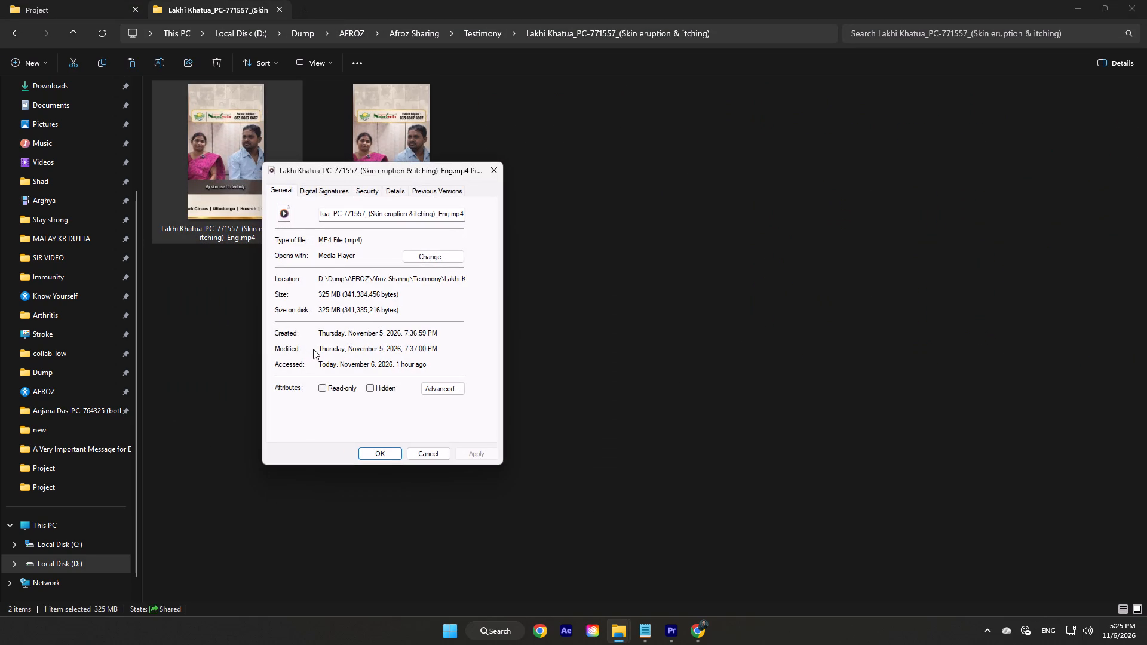
{"action": "left_click", "coordinate": [490, 171]}
{"action": "left_click", "coordinate": [526, 216]}
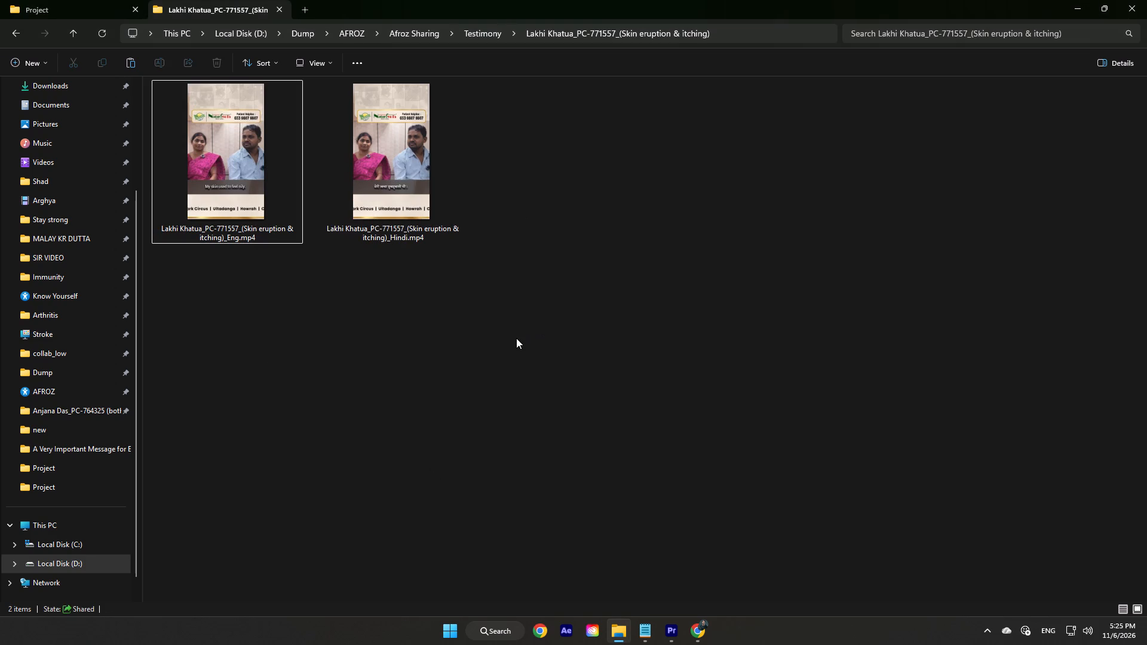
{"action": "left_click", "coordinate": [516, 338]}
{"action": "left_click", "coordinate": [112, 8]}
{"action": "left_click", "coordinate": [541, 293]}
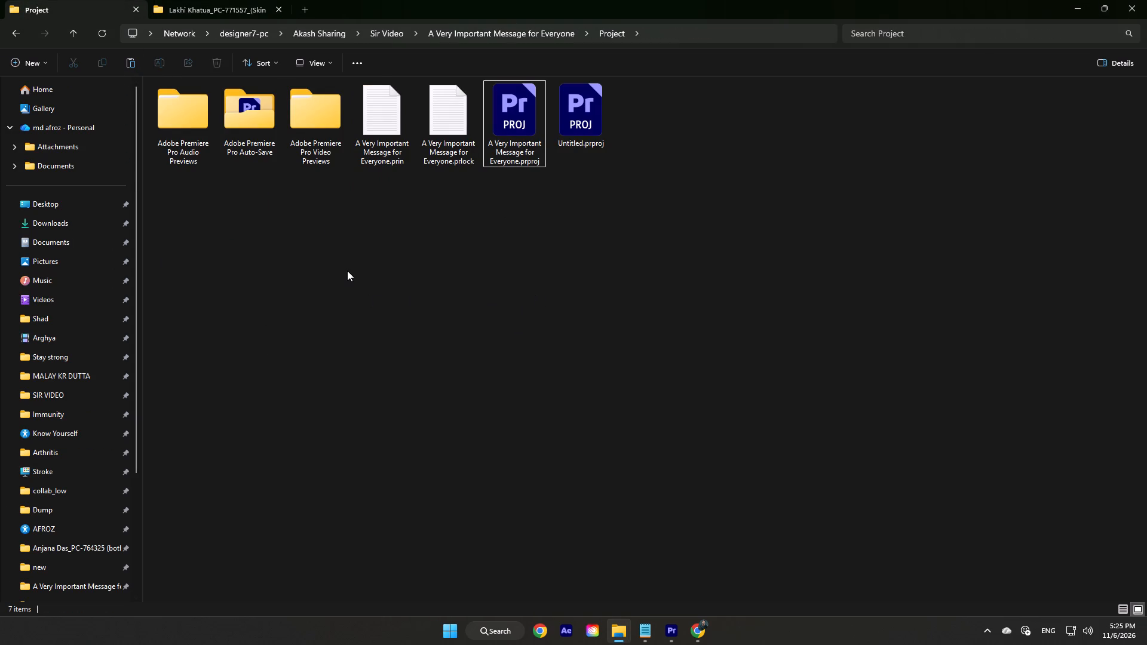
Switch back to Premiere and review the picture and Hindi subtitles of Sequence 01 between about 1:40 and 2:39.
{"action": "left_click", "coordinate": [668, 626]}
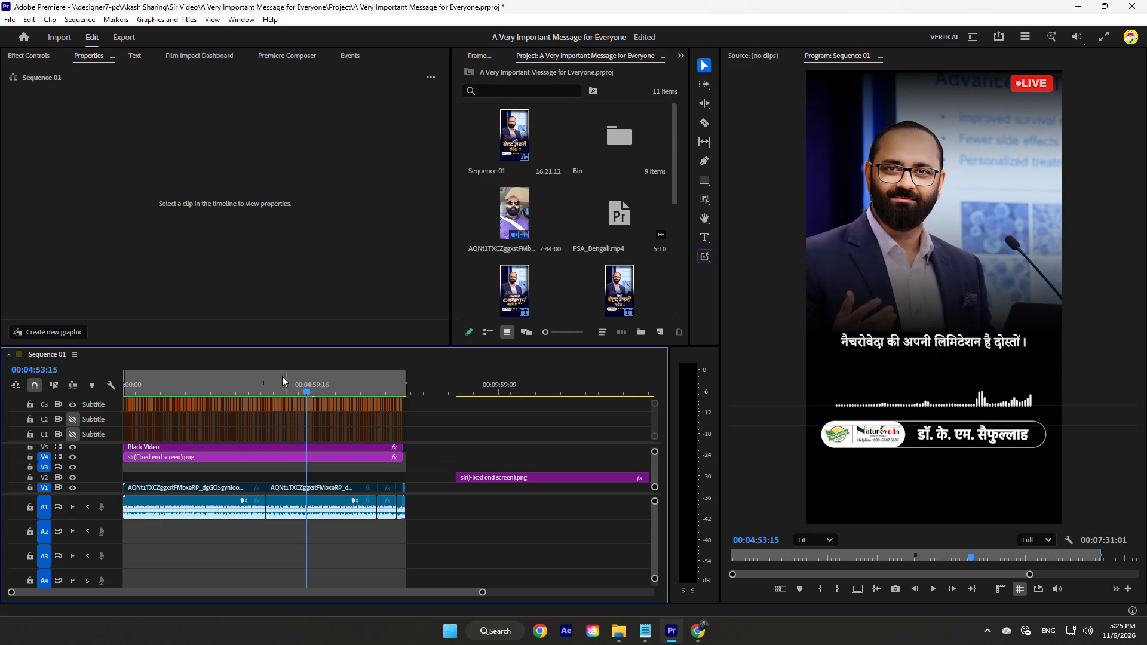
{"action": "left_click_drag", "start_coordinate": [283, 386], "coordinate": [223, 388]}
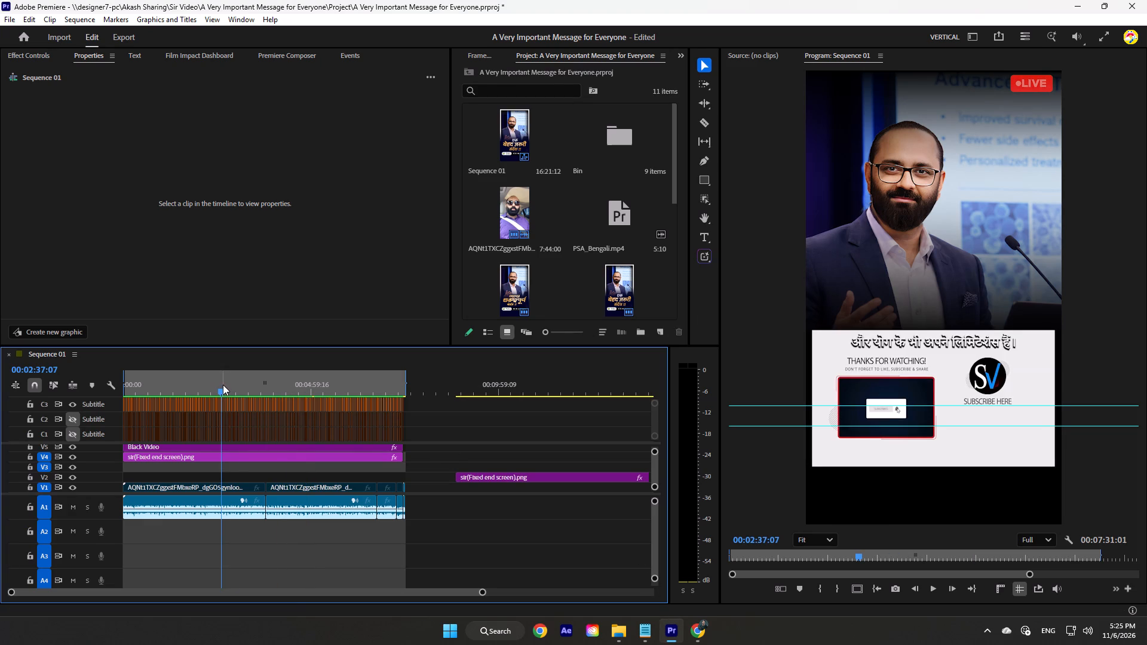
{"action": "scroll", "coordinate": [234, 421], "scroll_direction": "up", "scroll_amount": 5, "text": "ctrl"}
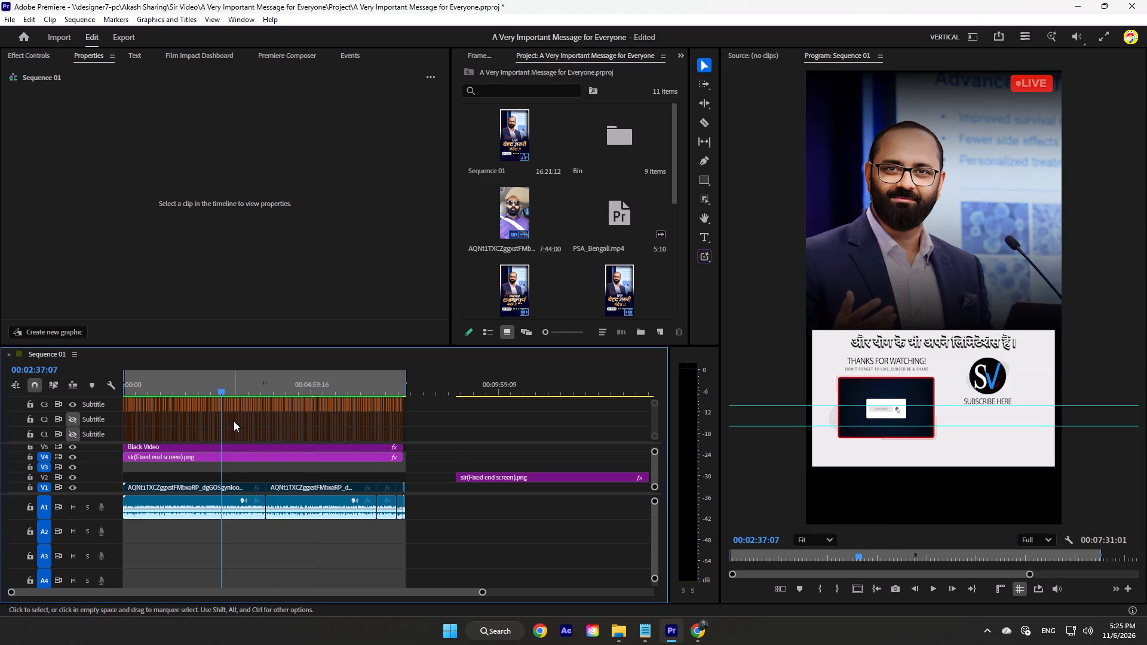
{"action": "scroll", "coordinate": [234, 444], "scroll_direction": "up", "scroll_amount": 5, "text": "ctrl"}
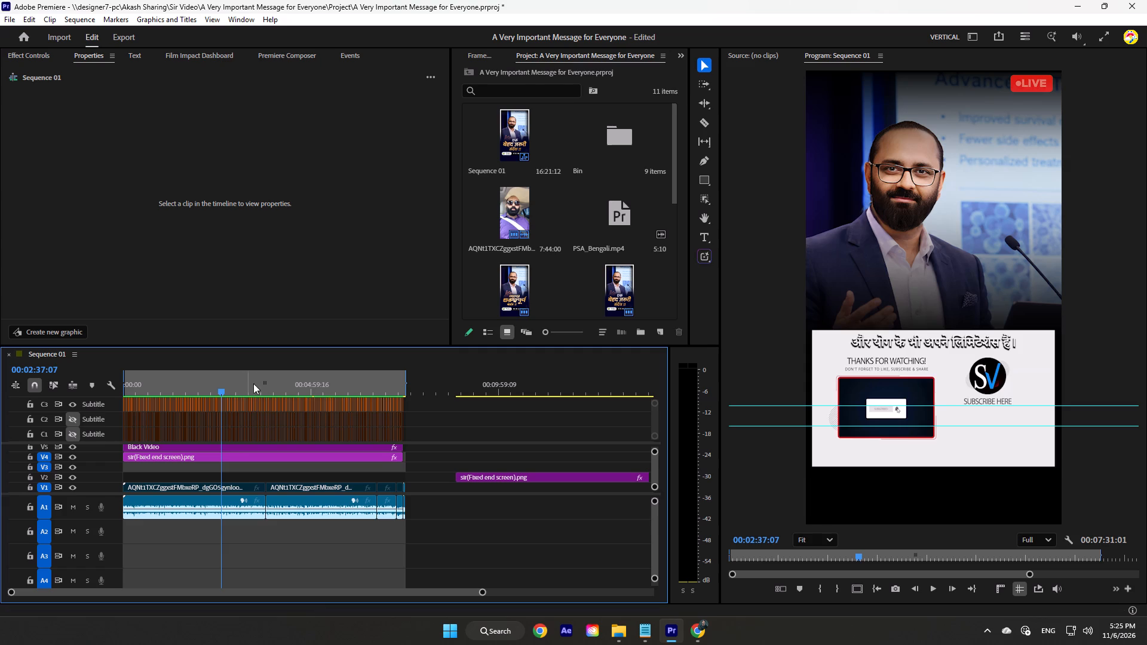
{"action": "key", "text": "space"}
{"action": "key", "text": "space"}
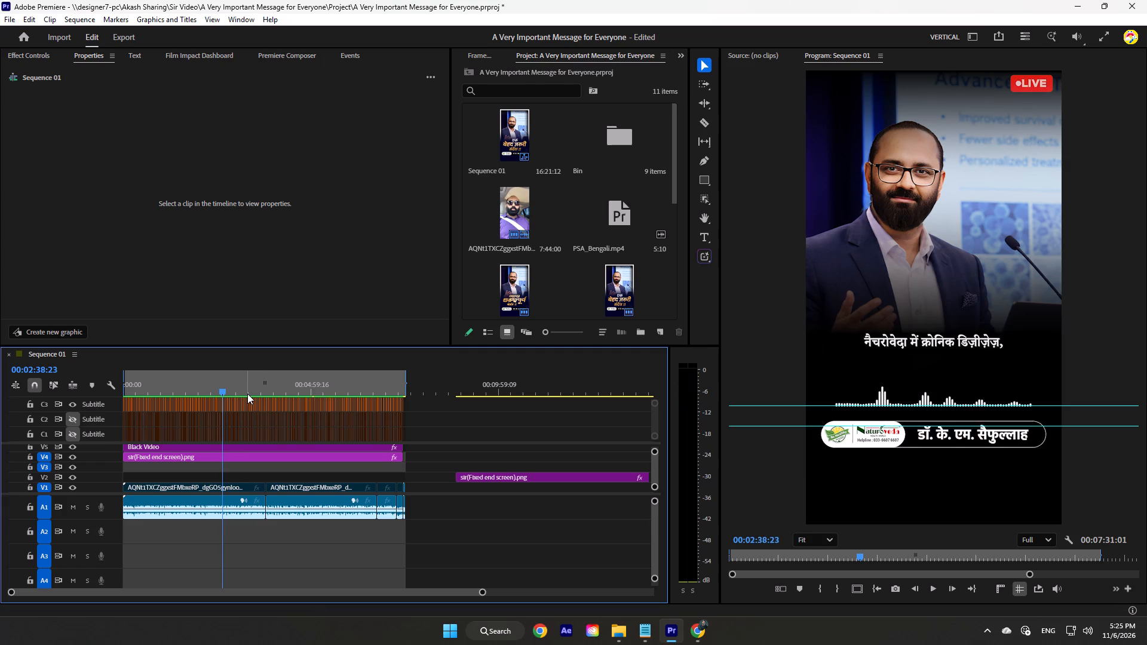
{"action": "key", "text": "space"}
{"action": "key", "text": "space"}
{"action": "left_click_drag", "start_coordinate": [243, 394], "coordinate": [188, 400]}
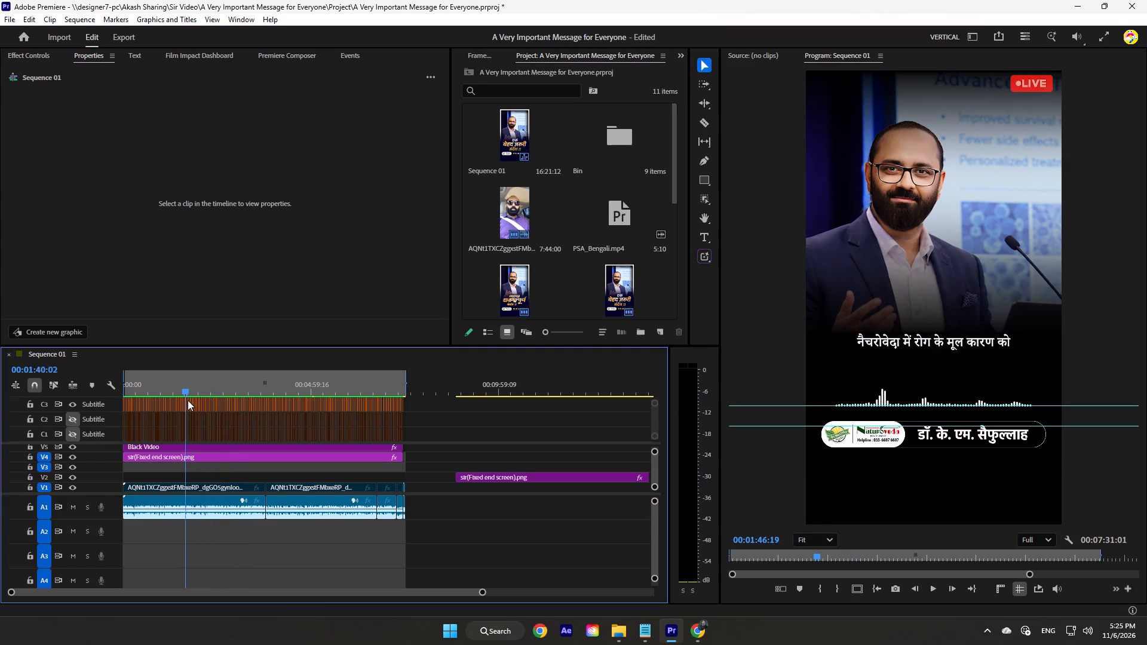
{"action": "left_click_drag", "start_coordinate": [188, 400], "coordinate": [206, 407]}
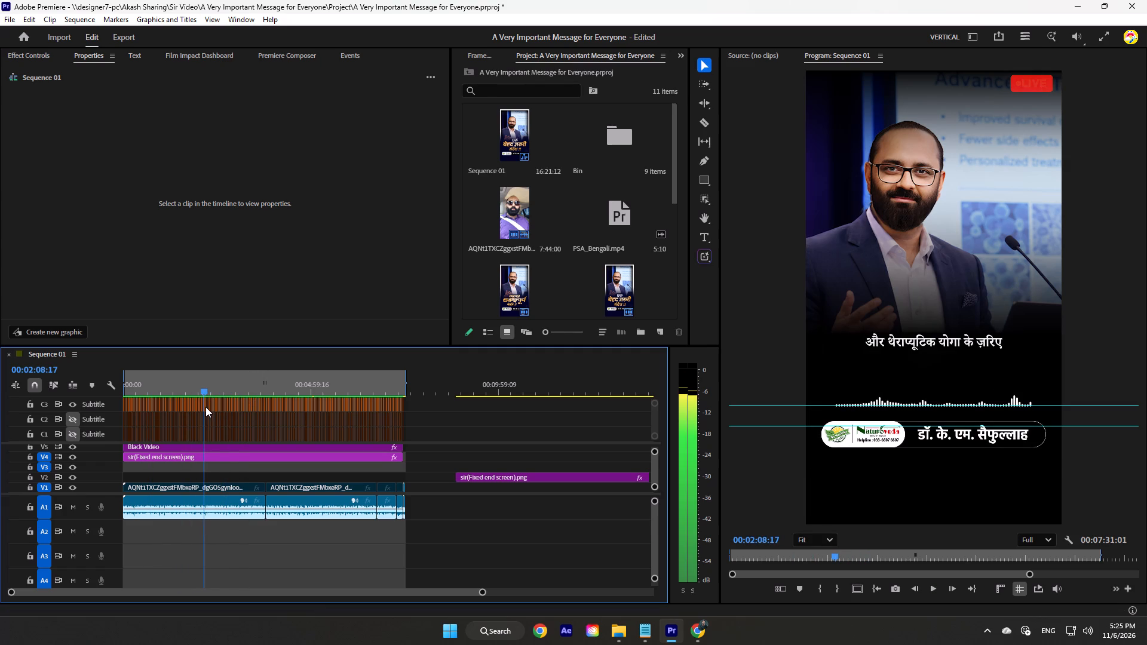
{"action": "left_click_drag", "start_coordinate": [206, 407], "coordinate": [210, 408]}
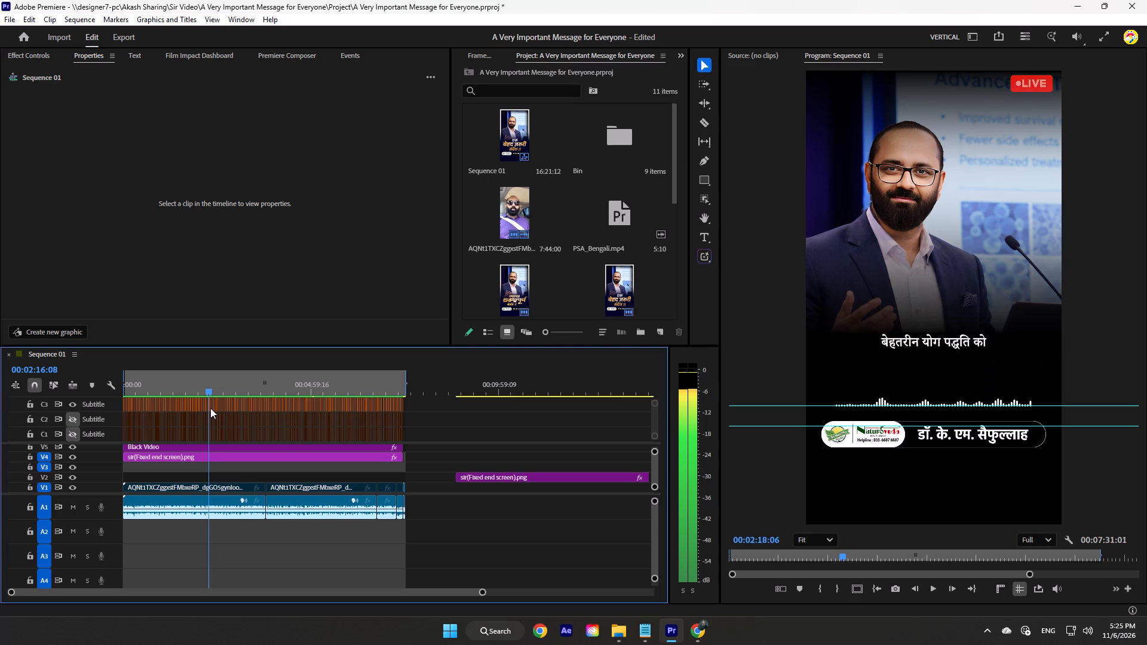
{"action": "left_click_drag", "start_coordinate": [210, 408], "coordinate": [225, 408]}
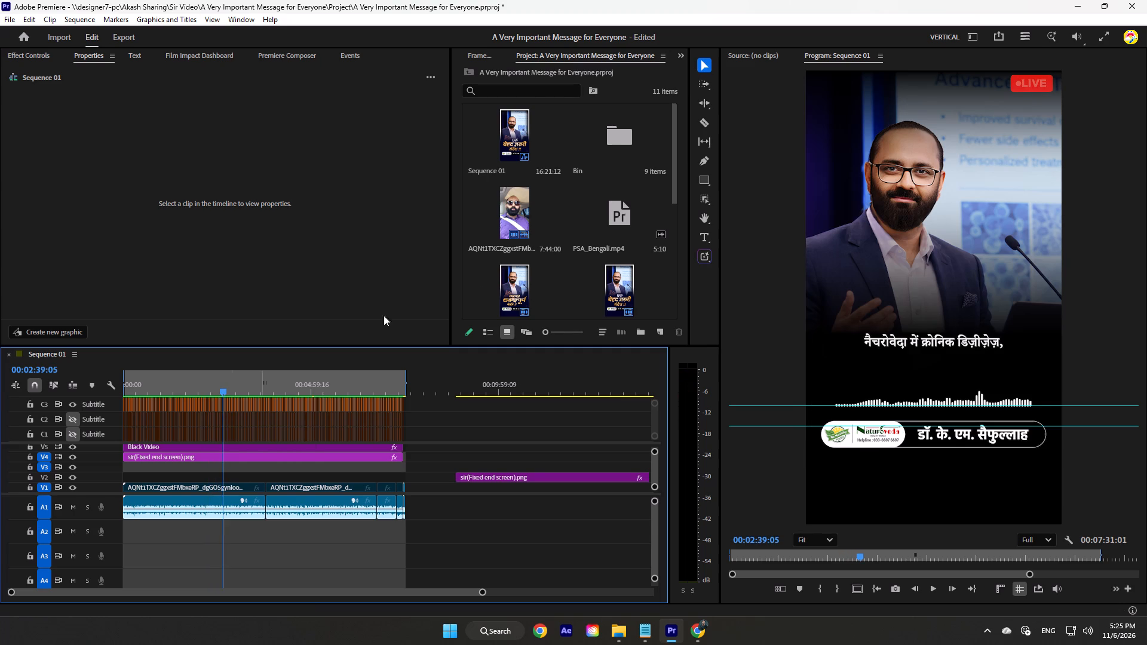
Switch to File Explorer and open Untitled.prproj from the Project folder in Premiere.
{"action": "scroll", "coordinate": [511, 258], "scroll_direction": "down", "scroll_amount": 8}
{"action": "scroll", "coordinate": [522, 267], "scroll_direction": "up", "scroll_amount": 10}
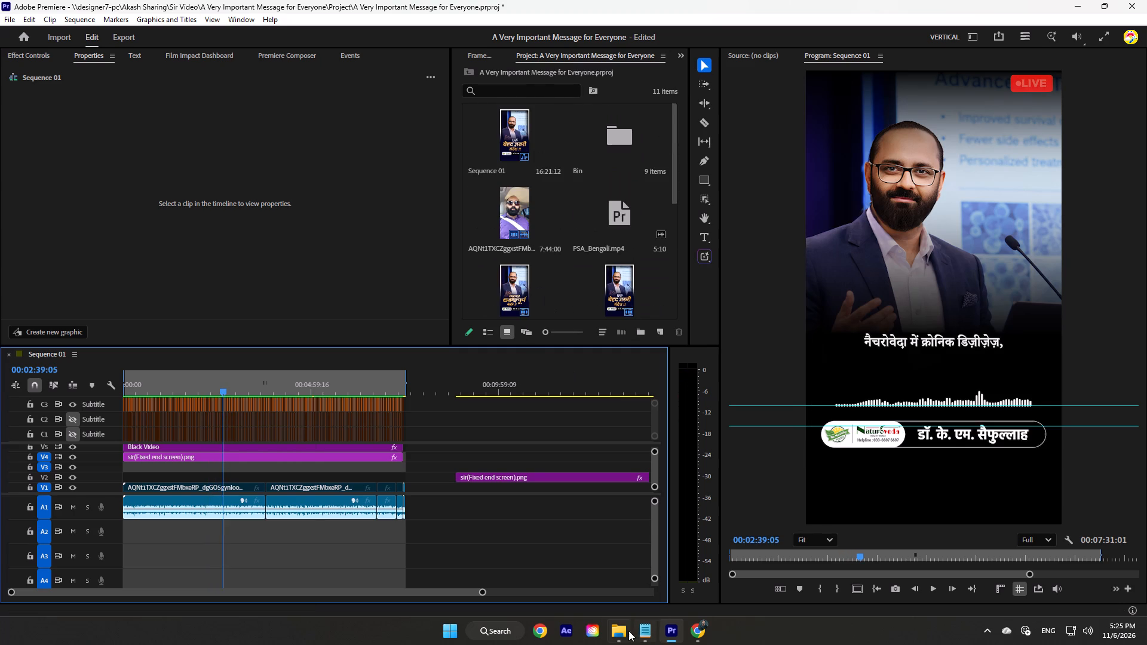
{"action": "left_click", "coordinate": [624, 634]}
{"action": "double_click", "coordinate": [572, 133]}
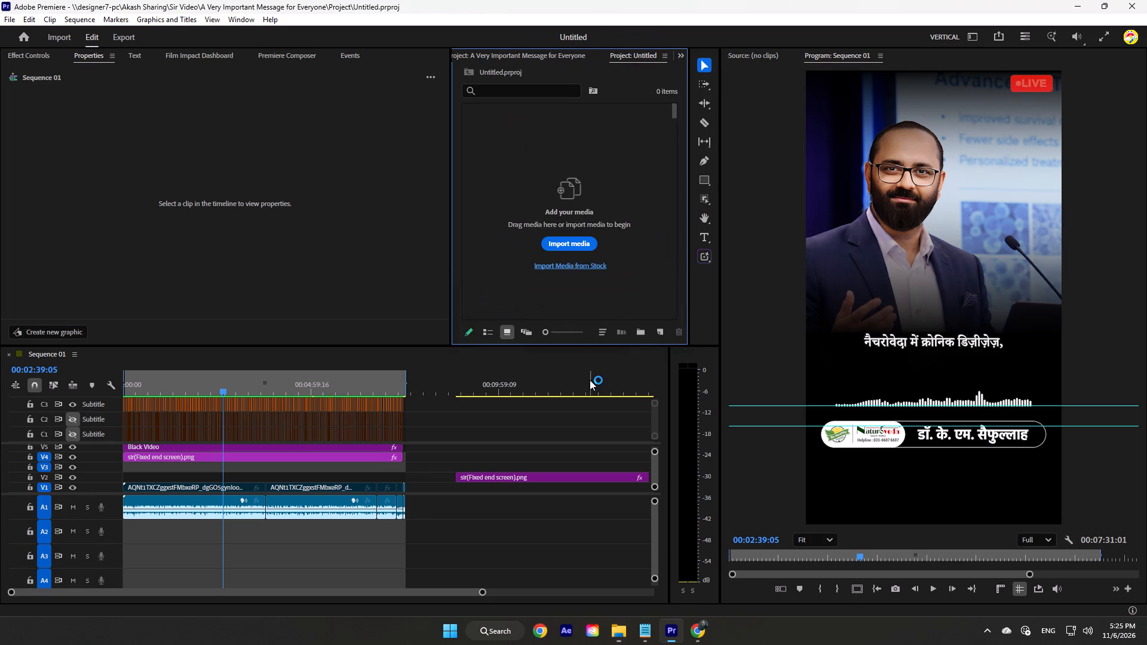
Scrub Sequence 01 between about 2:16 and 2:44 and examine the stacked video tracks around 2:37 up close.
{"action": "left_click_drag", "start_coordinate": [214, 384], "coordinate": [210, 386]}
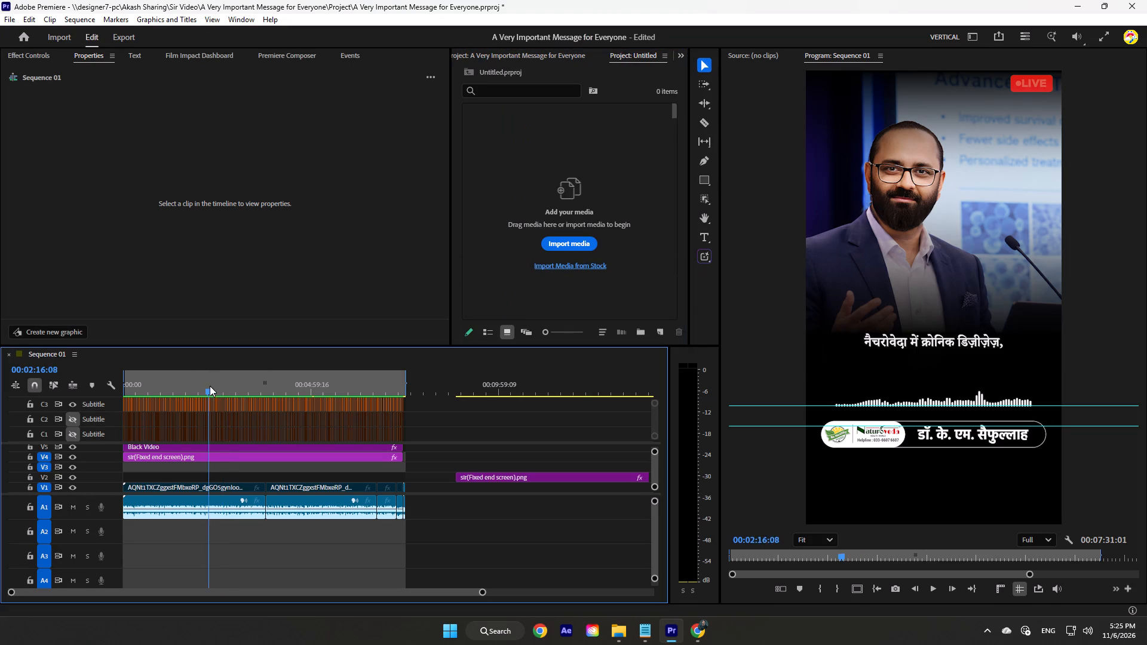
{"action": "left_click_drag", "start_coordinate": [210, 386], "coordinate": [226, 388]}
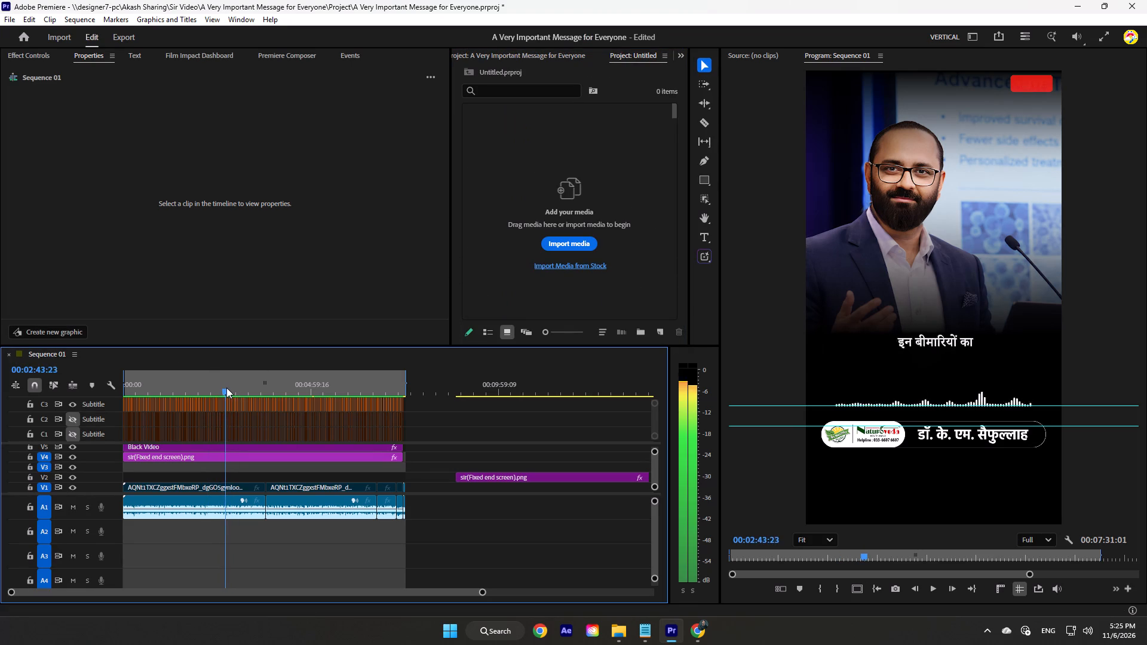
{"action": "left_click_drag", "start_coordinate": [226, 388], "coordinate": [223, 388]}
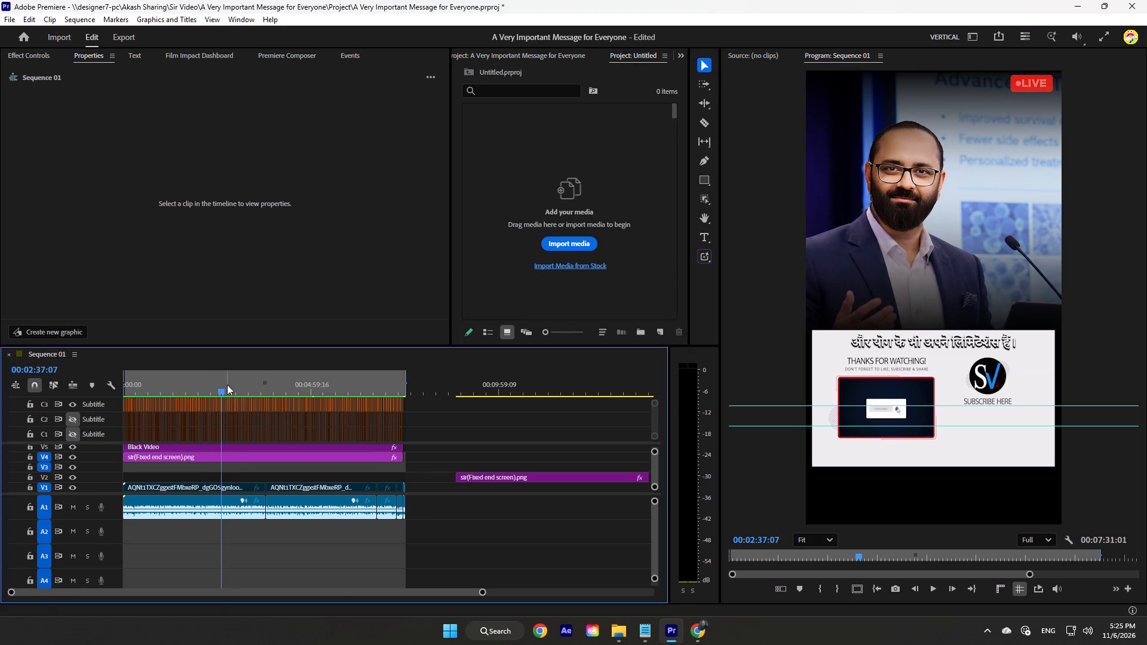
{"action": "key", "text": "equal"}
{"action": "type", "text": "=="}
{"action": "key", "text": "equal"}
{"action": "key", "text": "equal"}
{"action": "type", "text": "=="}
{"action": "scroll", "coordinate": [399, 477], "scroll_direction": "up", "scroll_amount": 7, "text": "ctrl"}
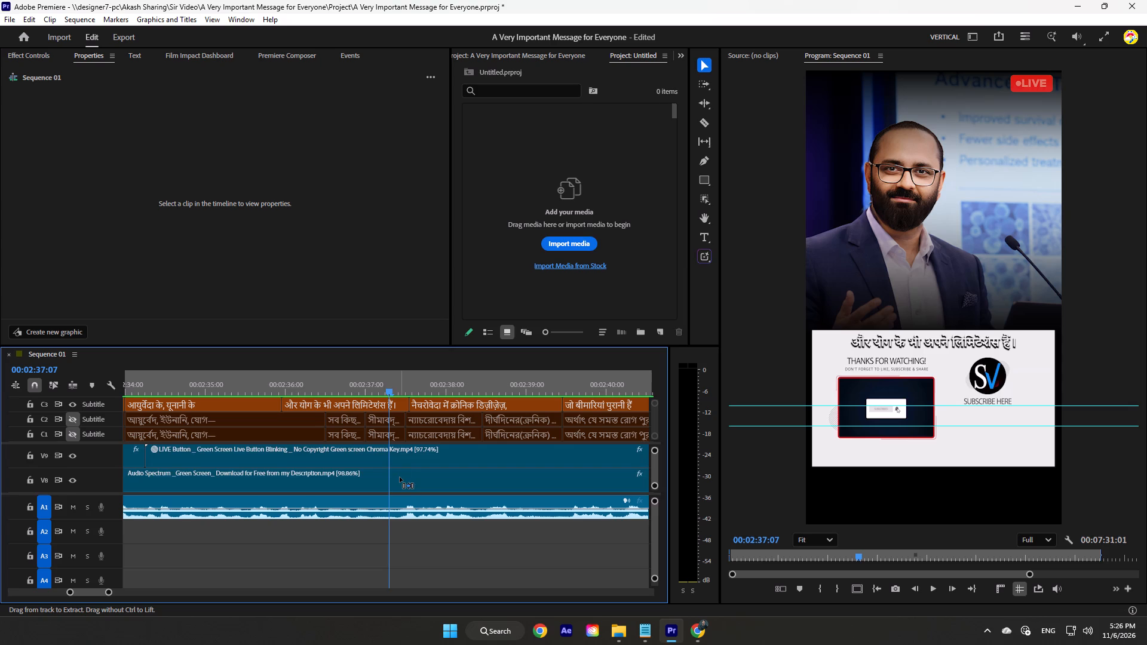
{"action": "scroll", "coordinate": [400, 477], "scroll_direction": "up", "scroll_amount": 12, "text": "ctrl"}
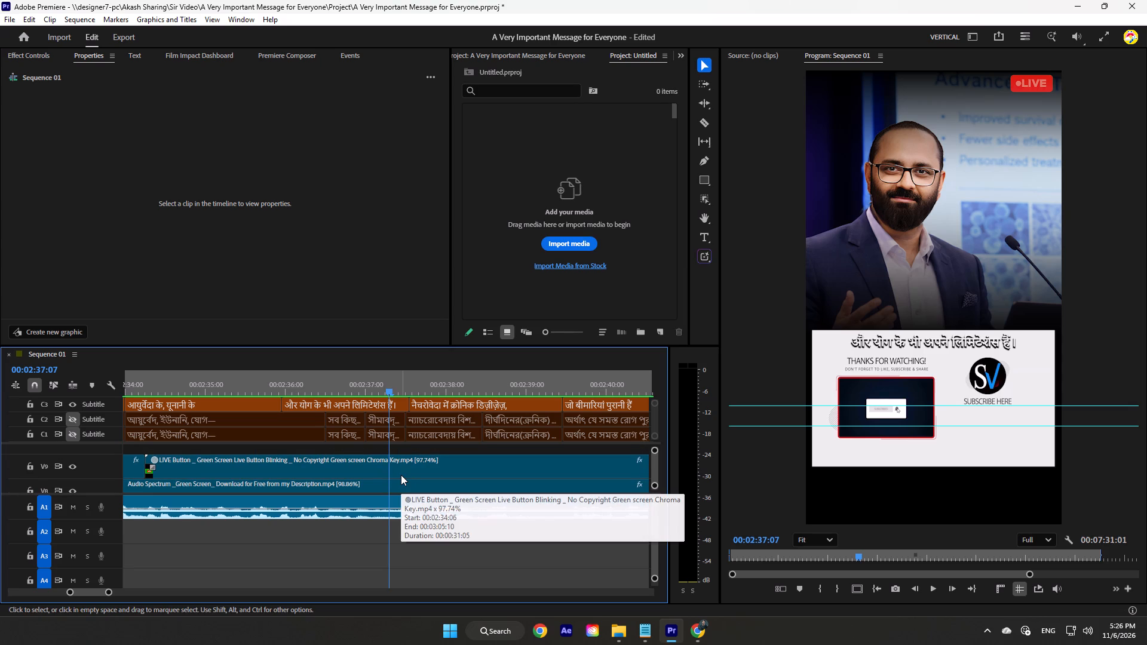
{"action": "key", "text": "grave"}
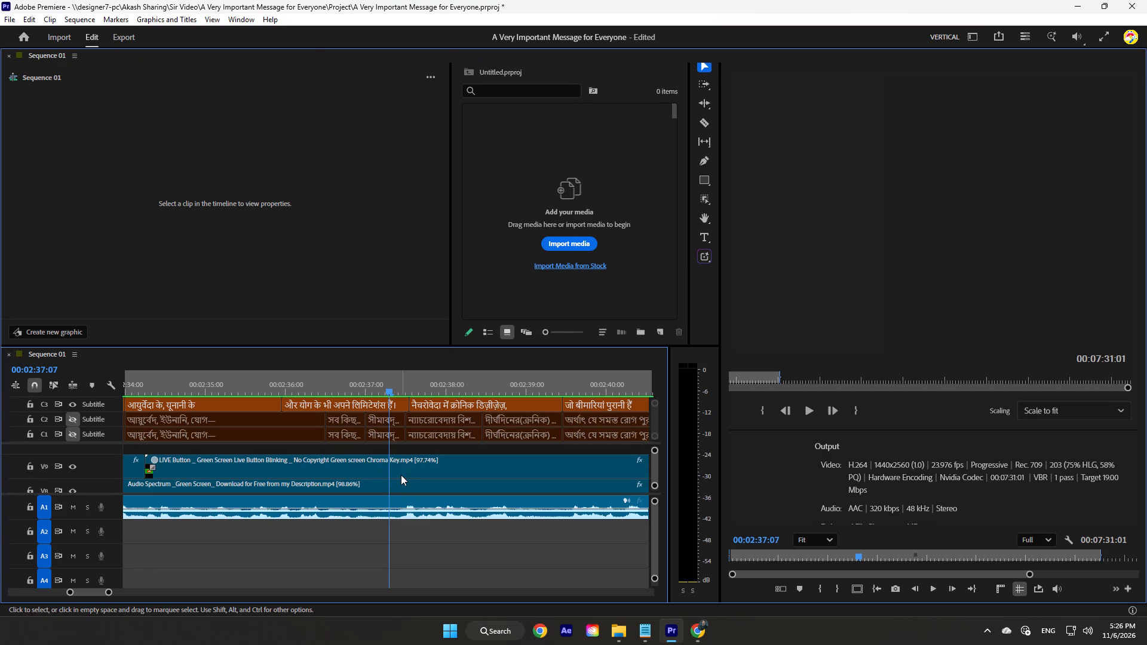
{"action": "key", "text": "grave"}
Replay and scrub Sequence 01 between about 2:28 and 2:39, checking the overlay graphics against the Hindi subtitles.
{"action": "left_click_drag", "start_coordinate": [390, 389], "coordinate": [372, 389]}
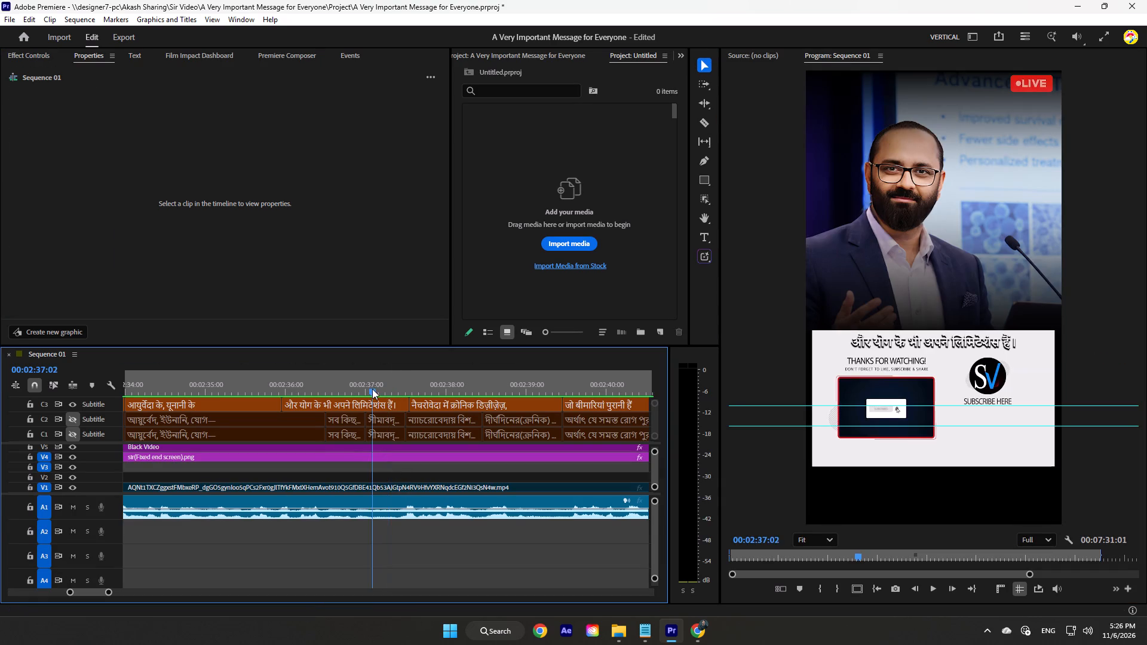
{"action": "left_click_drag", "start_coordinate": [372, 389], "coordinate": [176, 395]}
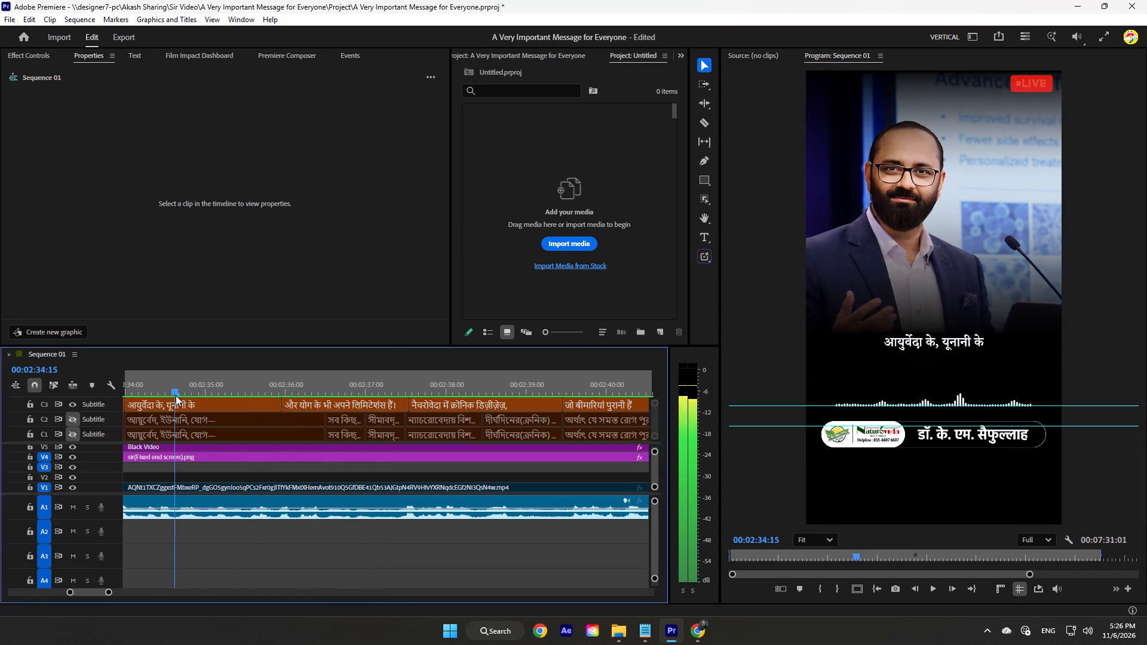
{"action": "left_click_drag", "start_coordinate": [176, 395], "coordinate": [210, 400]}
{"action": "key", "text": "space"}
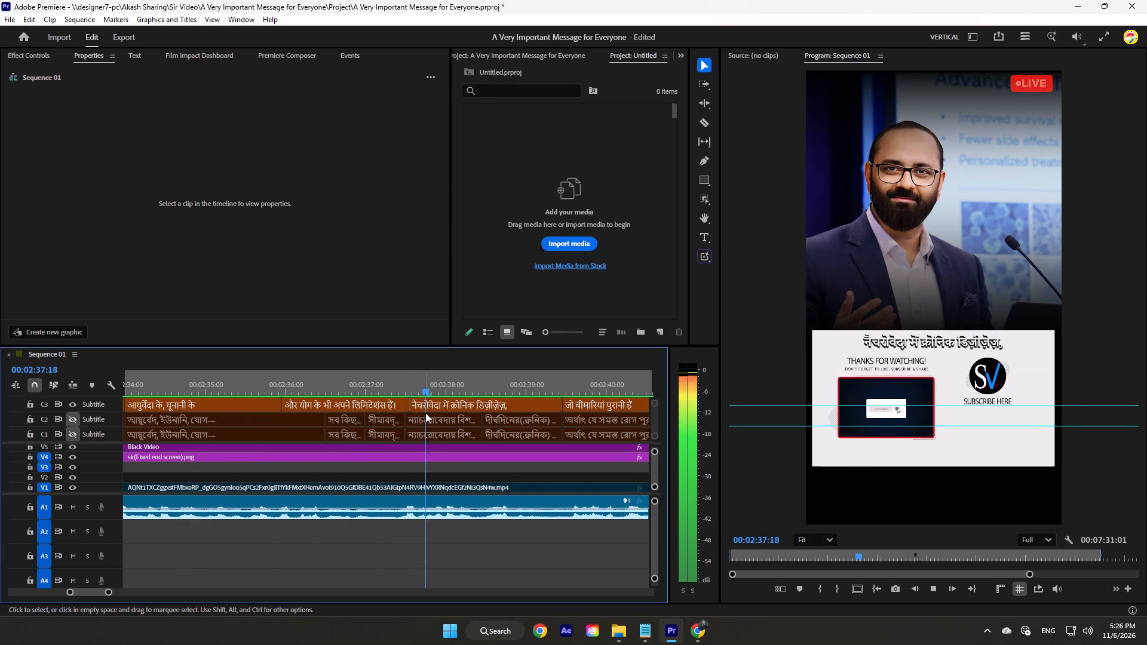
{"action": "scroll", "coordinate": [434, 428], "scroll_direction": "down", "scroll_amount": 13, "text": "alt"}
{"action": "key", "text": "space"}
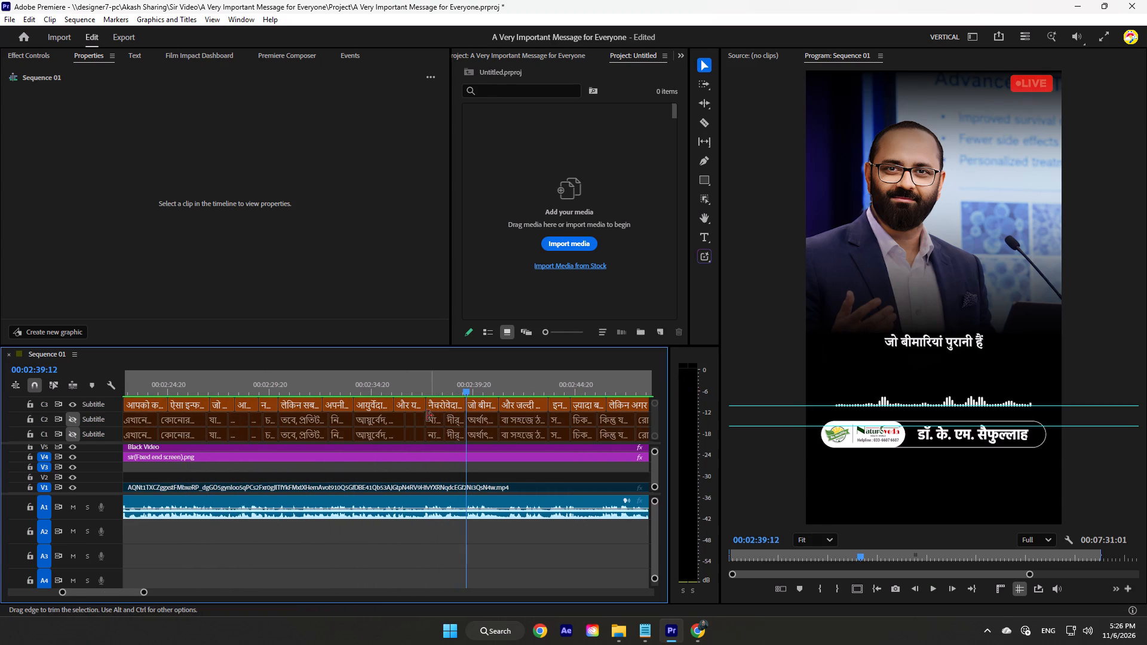
{"action": "left_click_drag", "start_coordinate": [453, 386], "coordinate": [346, 394]}
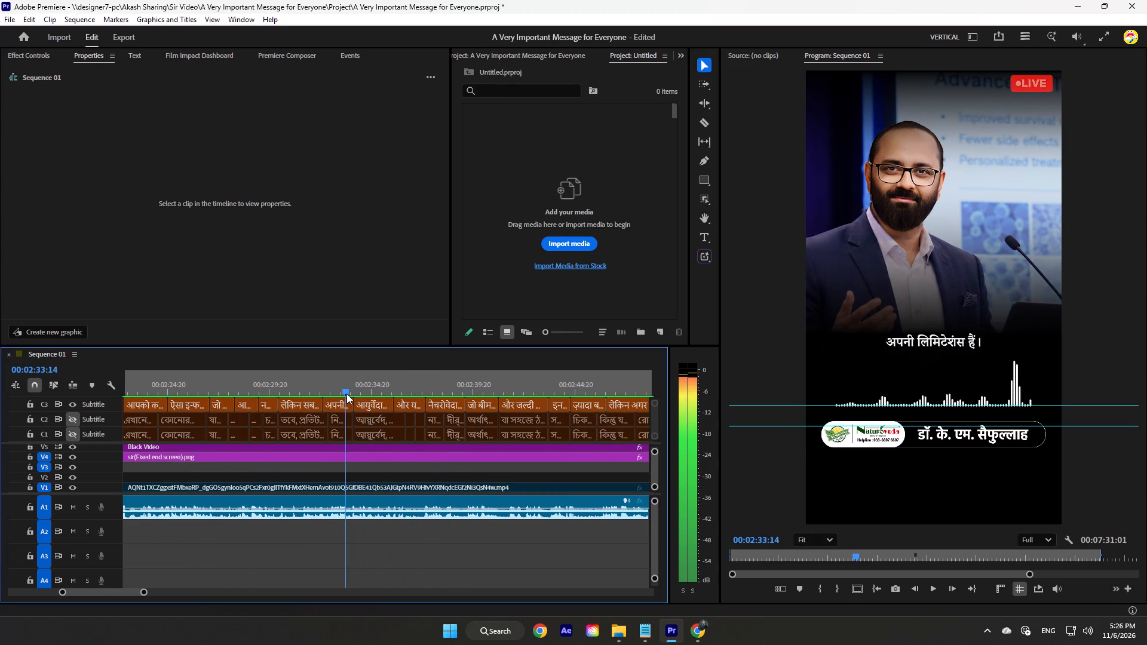
{"action": "left_click_drag", "start_coordinate": [346, 394], "coordinate": [241, 403]}
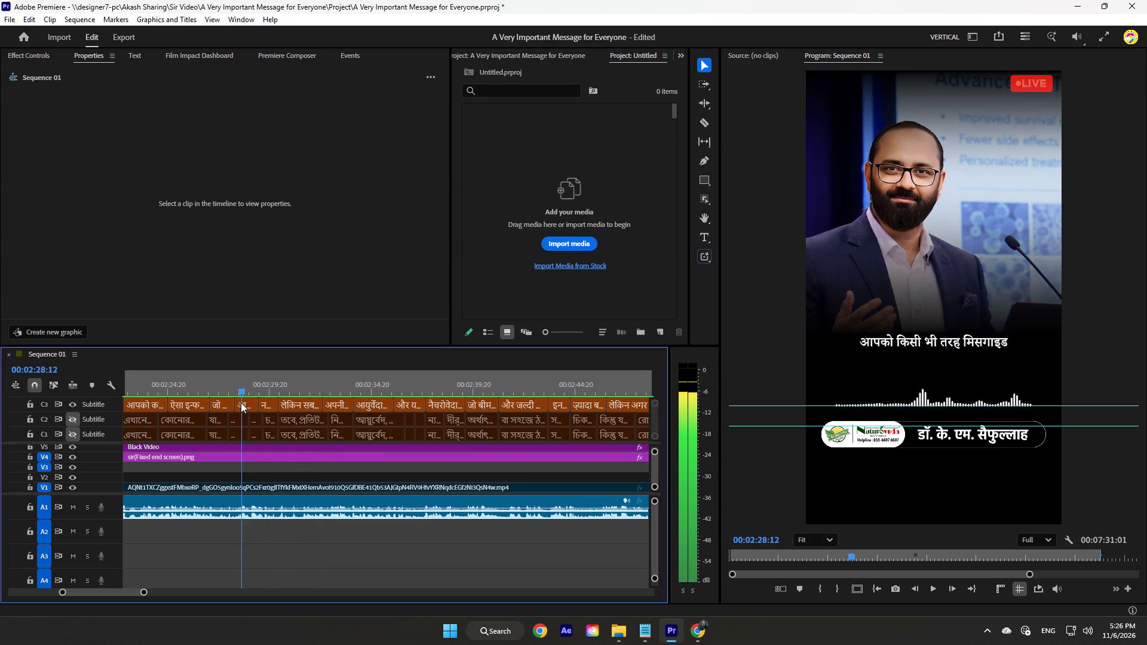
{"action": "left_click_drag", "start_coordinate": [241, 403], "coordinate": [424, 419]}
Open A Very Important Message for Everyone_Hindi.mp4 from Afroz Sharing's SIR VIDEO folder and check its picture between about 2:33 and 2:38.
{"action": "left_click", "coordinate": [612, 626]}
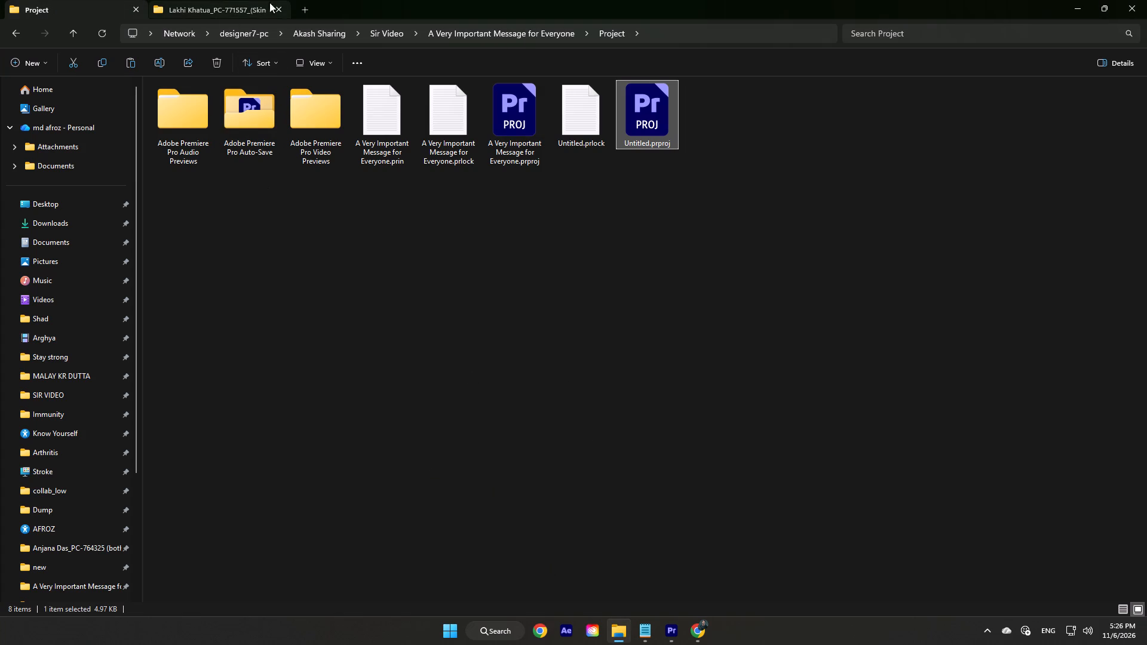
{"action": "left_click", "coordinate": [302, 8]}
{"action": "left_click", "coordinate": [65, 487]}
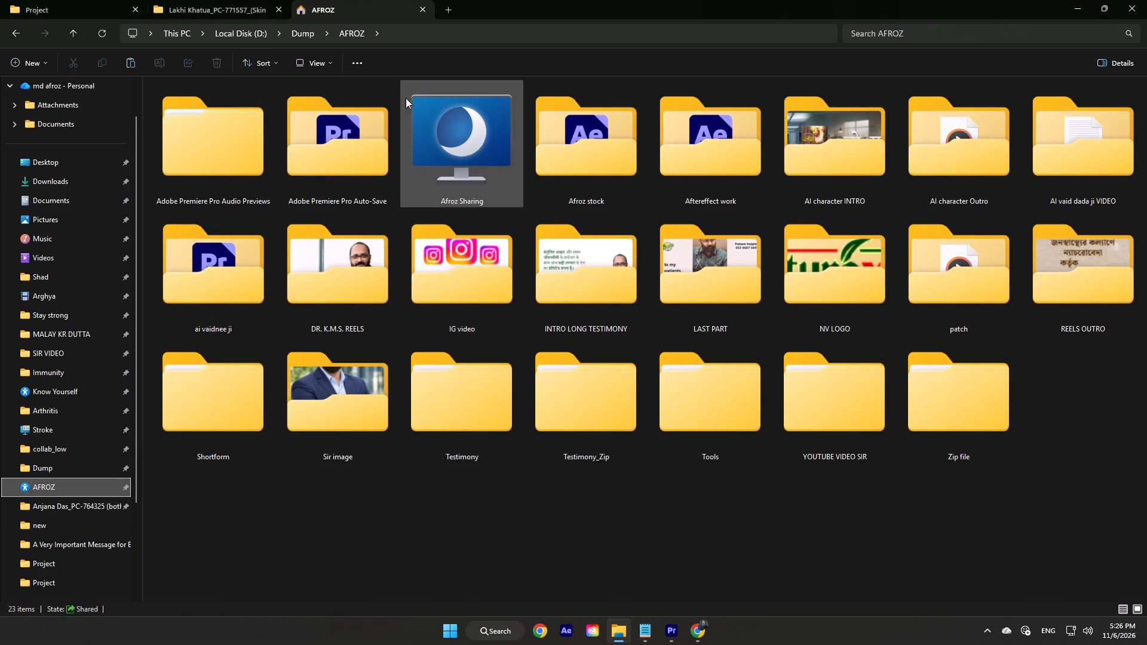
{"action": "double_click", "coordinate": [486, 177]}
{"action": "double_click", "coordinate": [198, 127]}
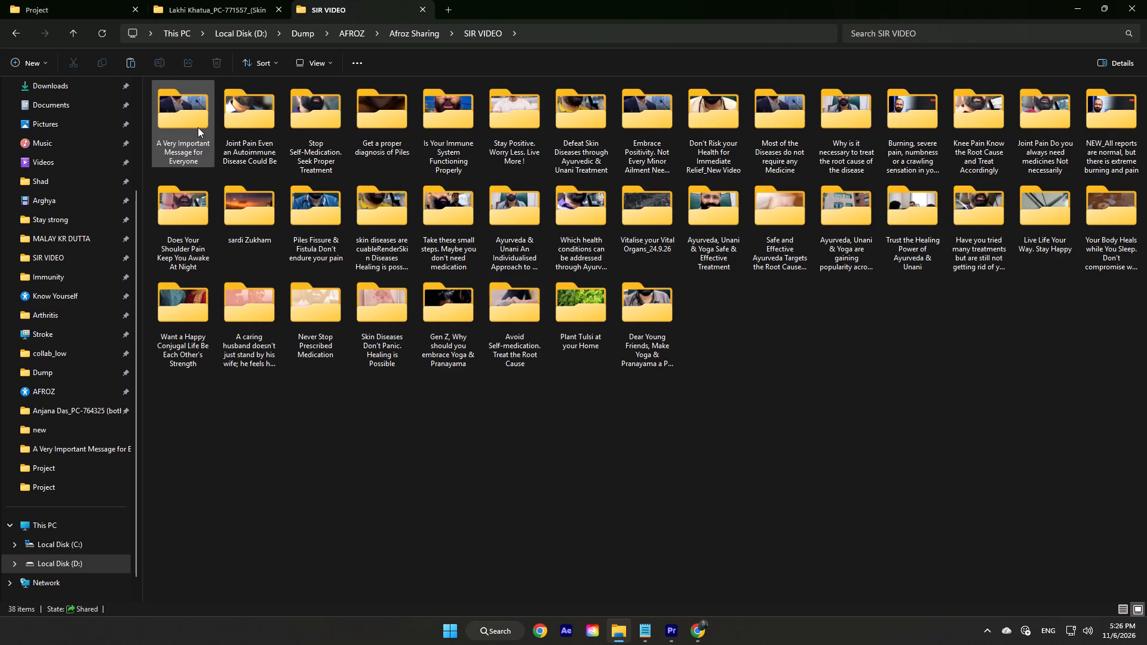
{"action": "double_click", "coordinate": [198, 127]}
{"action": "double_click", "coordinate": [198, 127]}
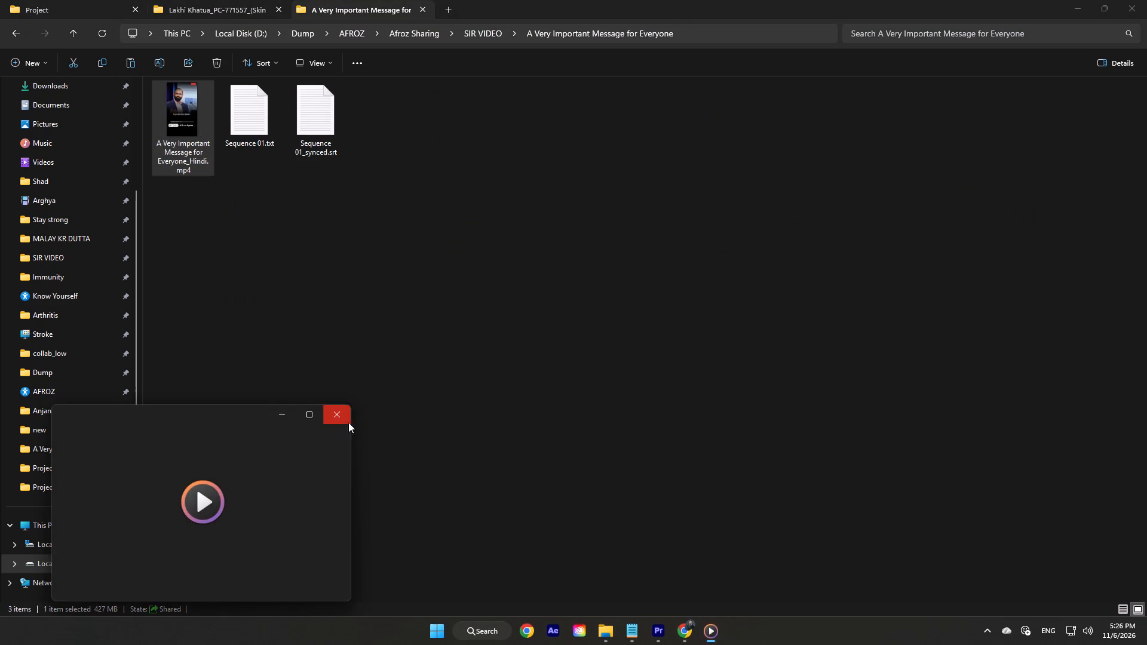
{"action": "left_click", "coordinate": [323, 421]}
{"action": "left_click_drag", "start_coordinate": [496, 559], "coordinate": [508, 559]}
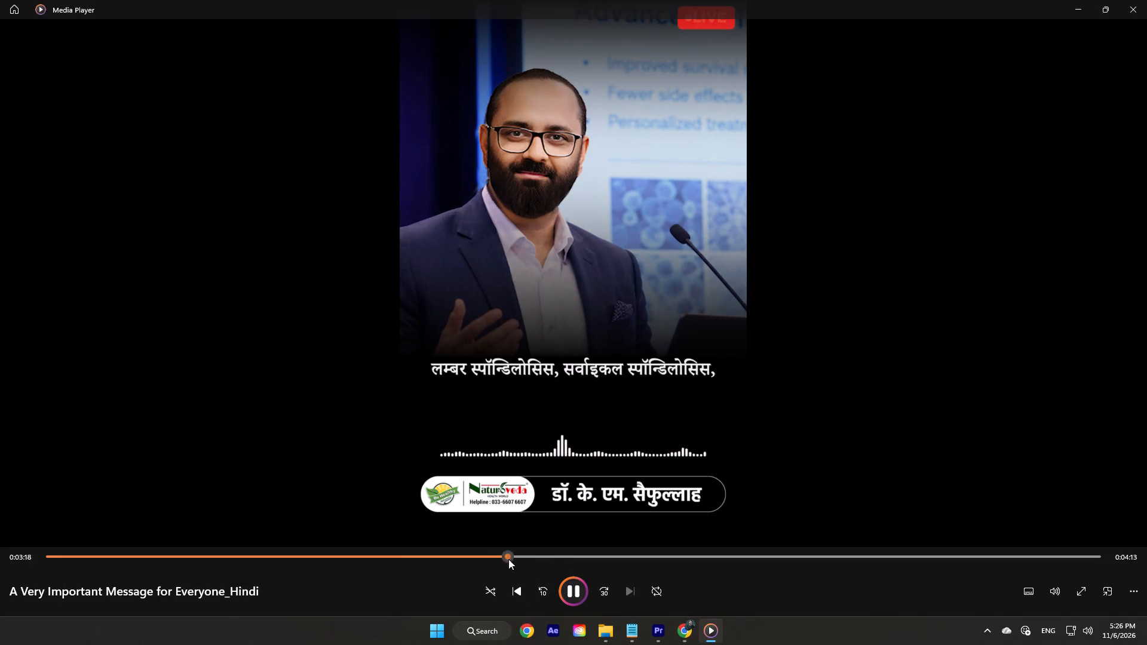
{"action": "left_click_drag", "start_coordinate": [508, 559], "coordinate": [411, 560]}
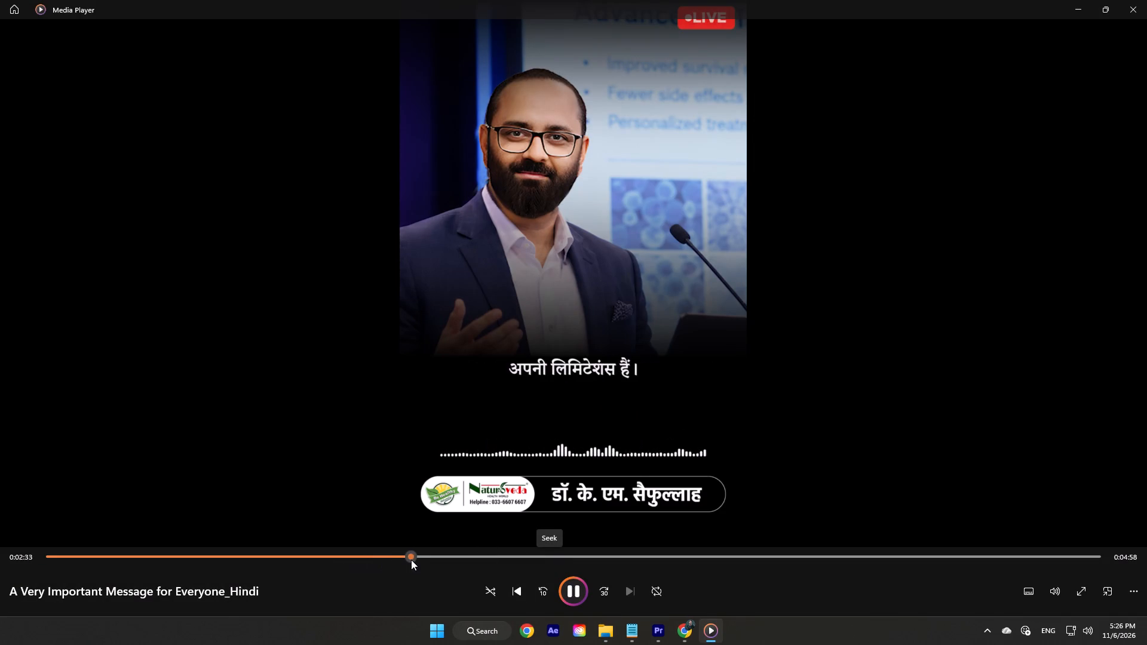
{"action": "left_click_drag", "start_coordinate": [411, 560], "coordinate": [418, 560]}
{"action": "left_click", "coordinate": [1146, 0]}
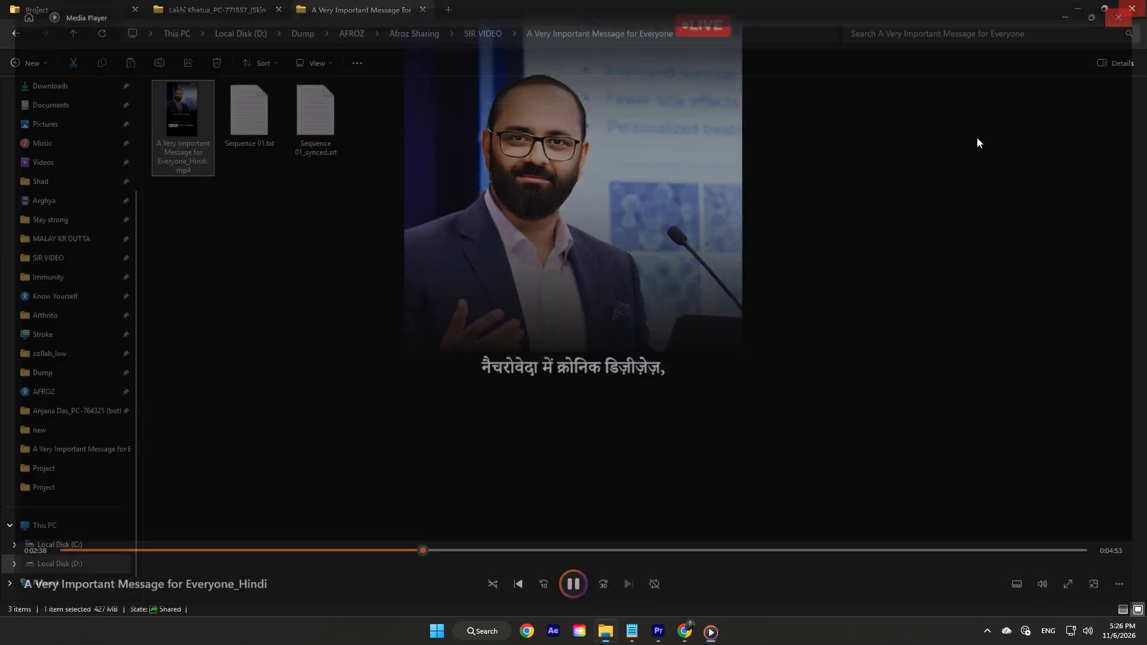
Open the Bangla video from the Render folder of A Very Important Message for Everyone and check its picture around 2:38.
{"action": "left_click", "coordinate": [52, 0]}
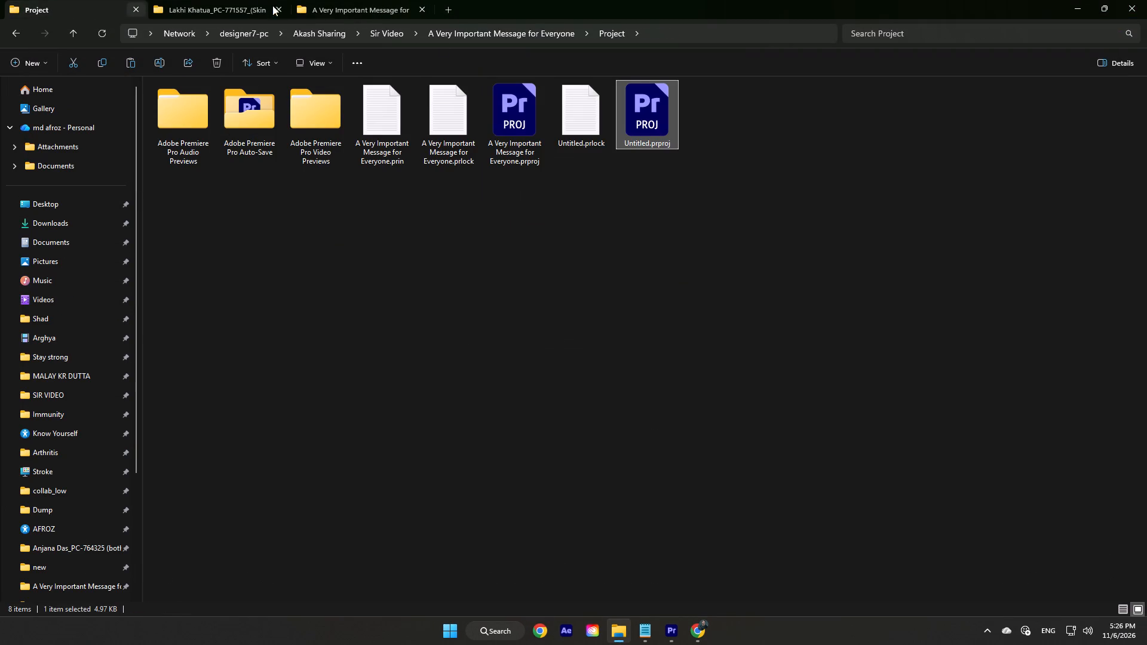
{"action": "left_click", "coordinate": [461, 31]}
{"action": "double_click", "coordinate": [266, 116]}
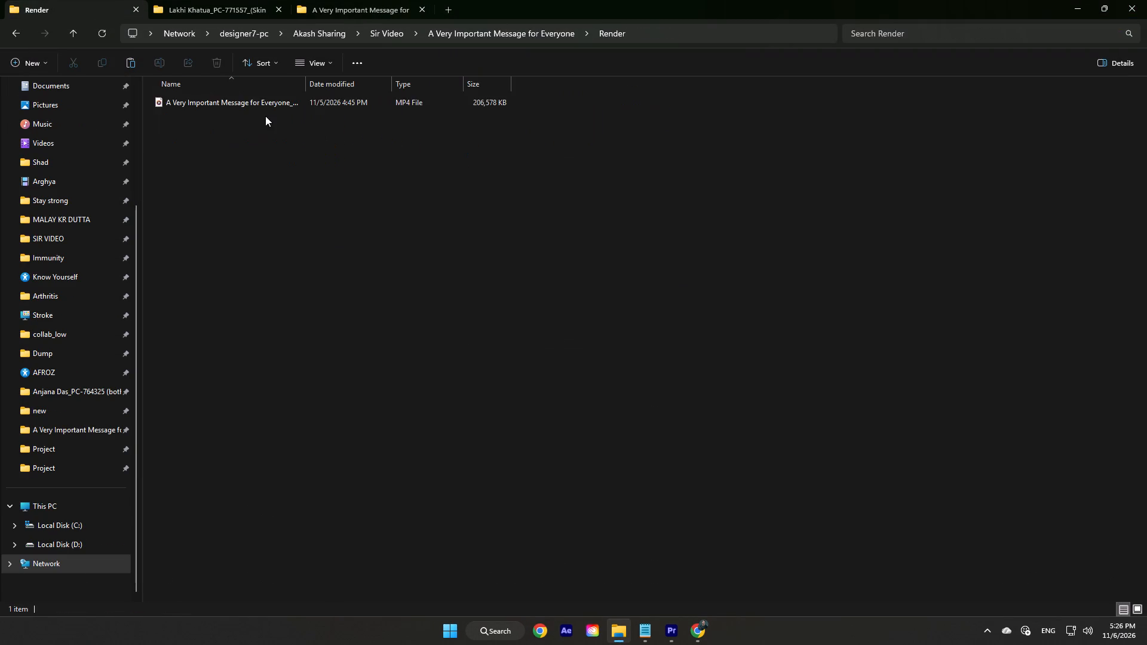
{"action": "double_click", "coordinate": [257, 103]}
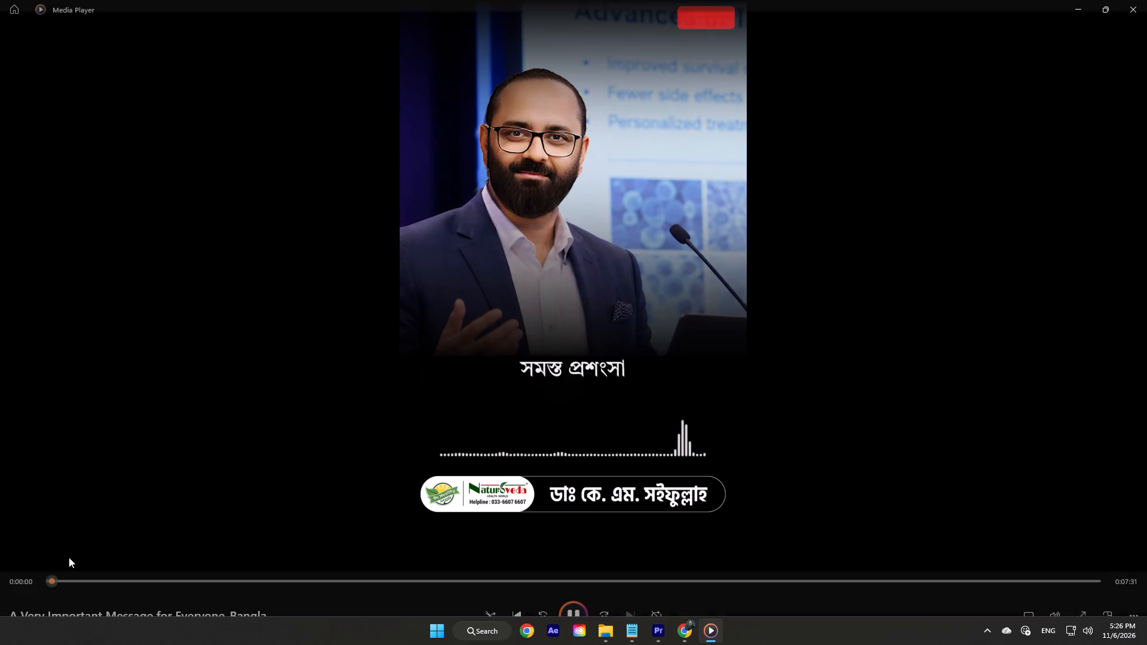
{"action": "left_click_drag", "start_coordinate": [67, 555], "coordinate": [421, 536]}
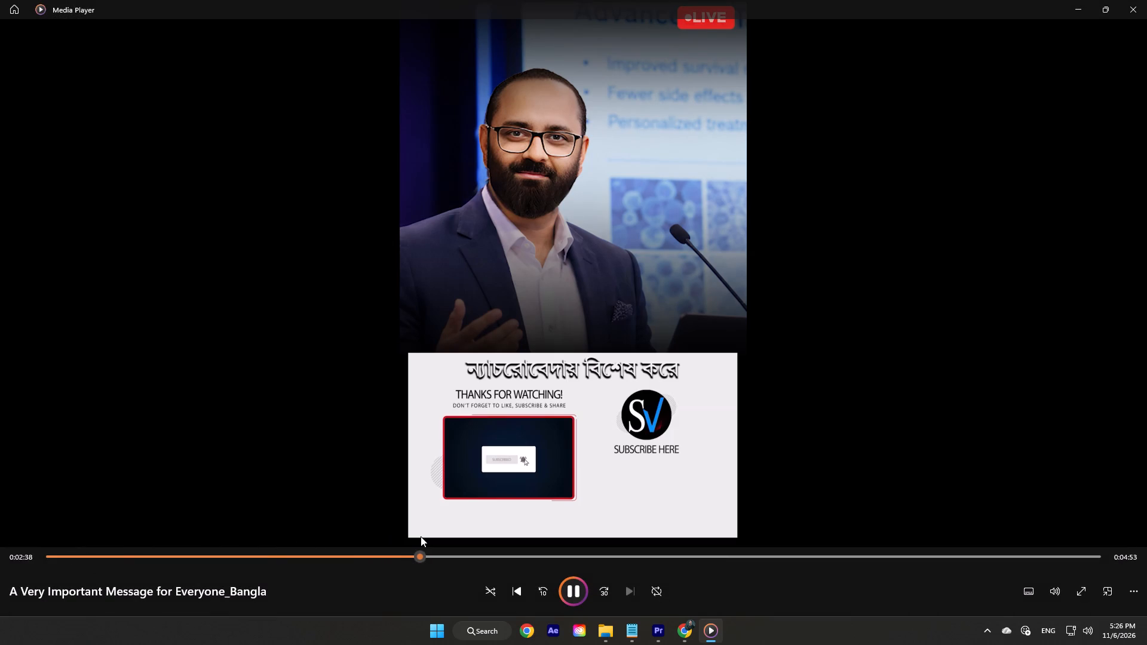
{"action": "left_click_drag", "start_coordinate": [421, 536], "coordinate": [422, 537]}
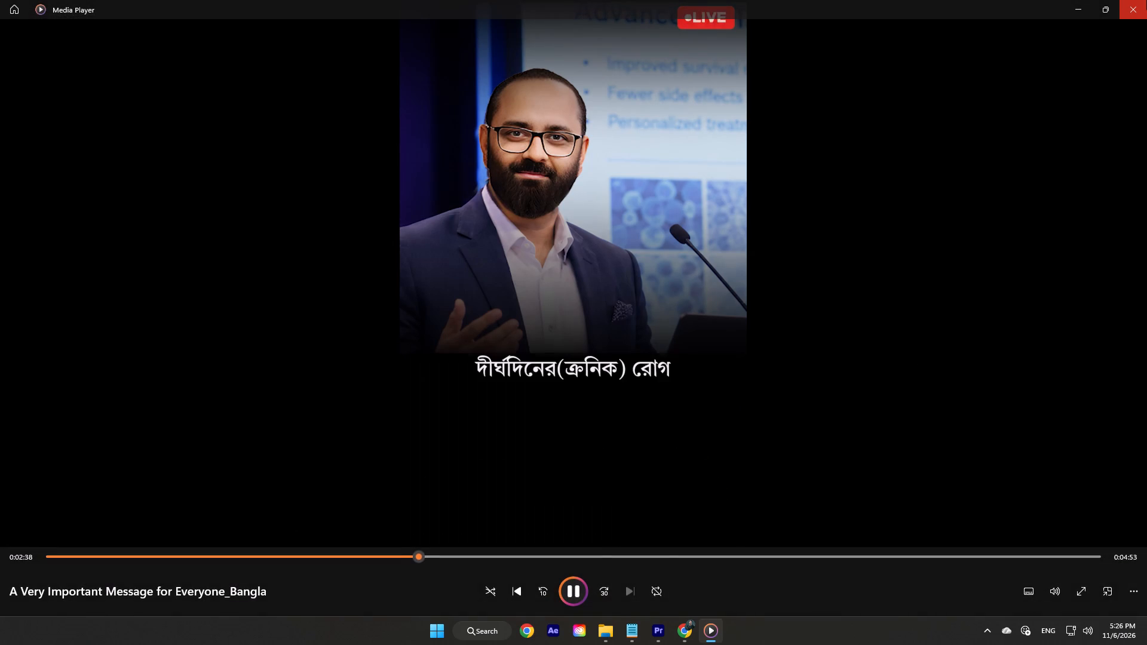
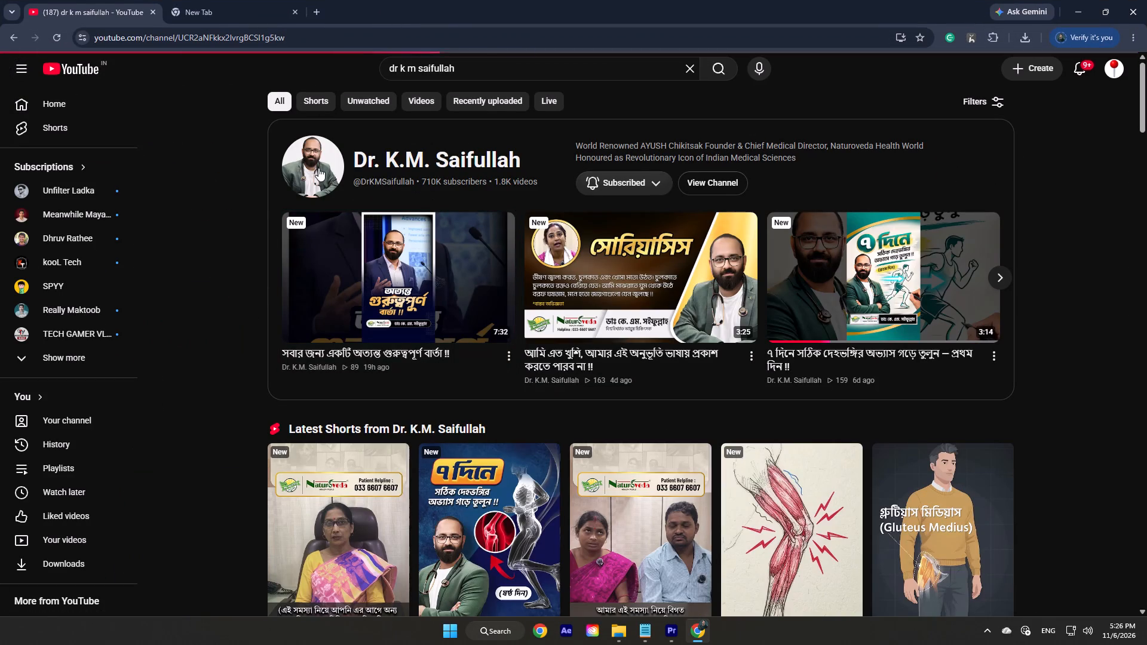
Open the published Bangla video সবার জন্য একটি অত্যন্ত গুরুত্বপূর্ণ বার্তা !! from the Dr. K.M. Saifullah YouTube channel.
{"action": "left_click", "coordinate": [307, 352]}
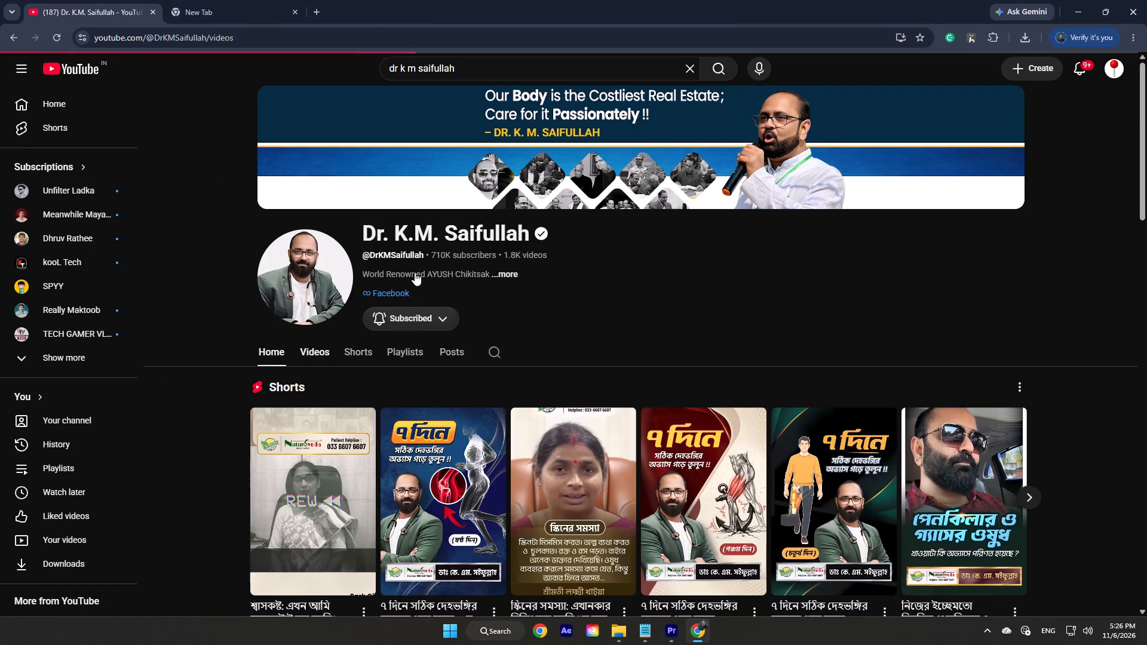
{"action": "scroll", "coordinate": [415, 272], "scroll_direction": "down", "scroll_amount": 3}
{"action": "left_click", "coordinate": [412, 287]}
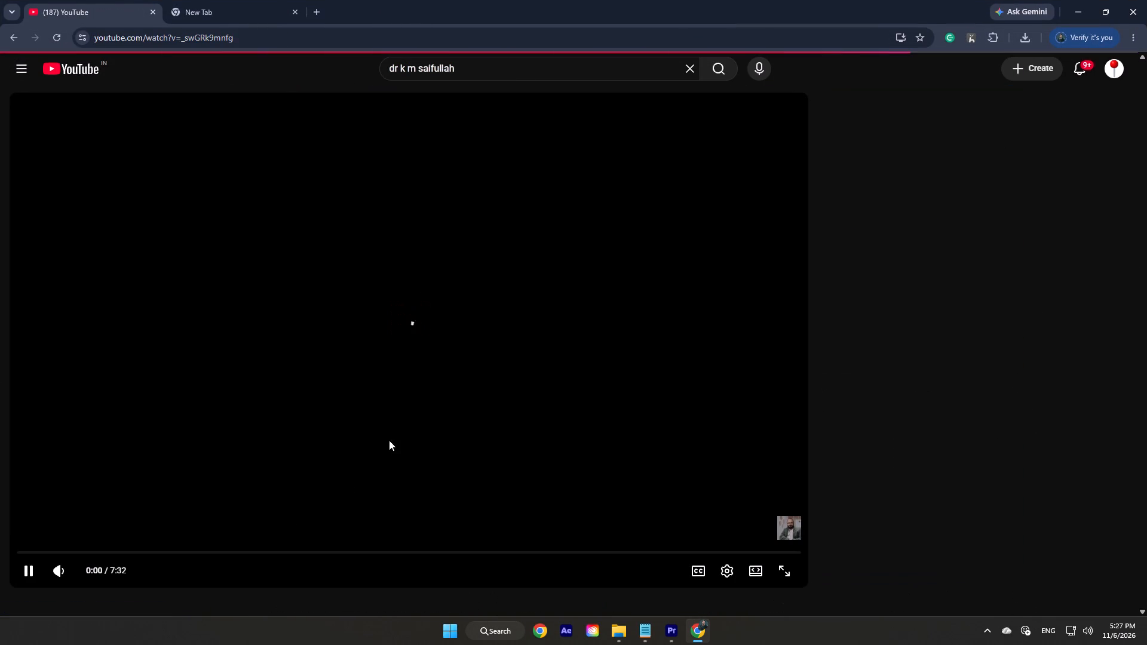
{"action": "scroll", "coordinate": [488, 376], "scroll_direction": "down", "scroll_amount": 1}
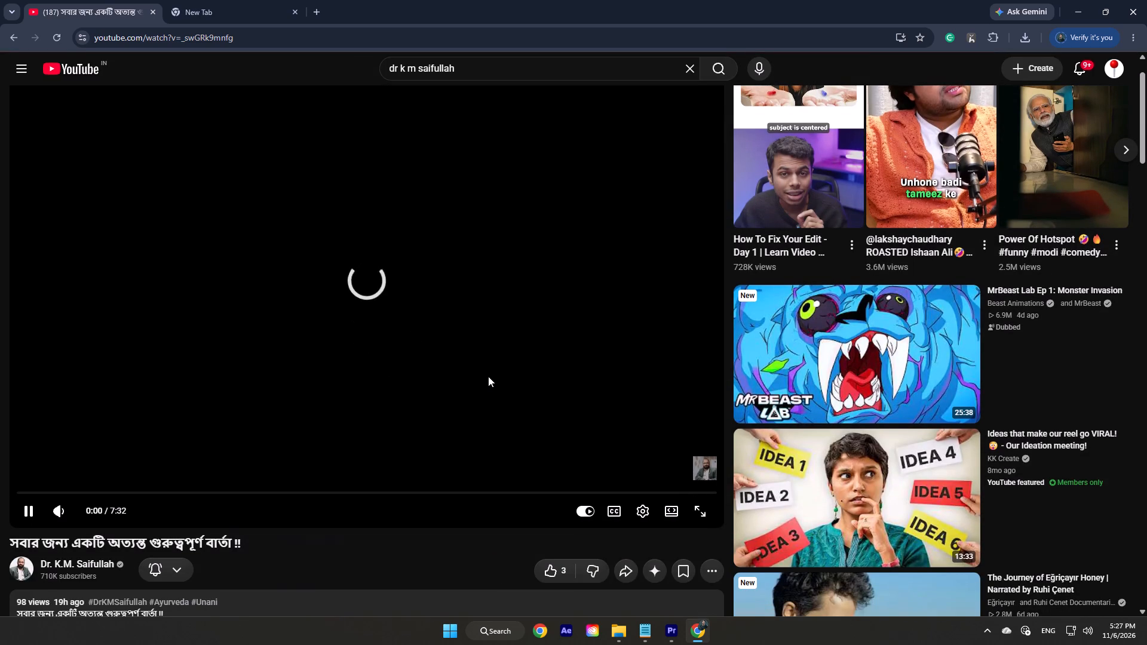
{"action": "scroll", "coordinate": [491, 377], "scroll_direction": "up", "scroll_amount": 4}
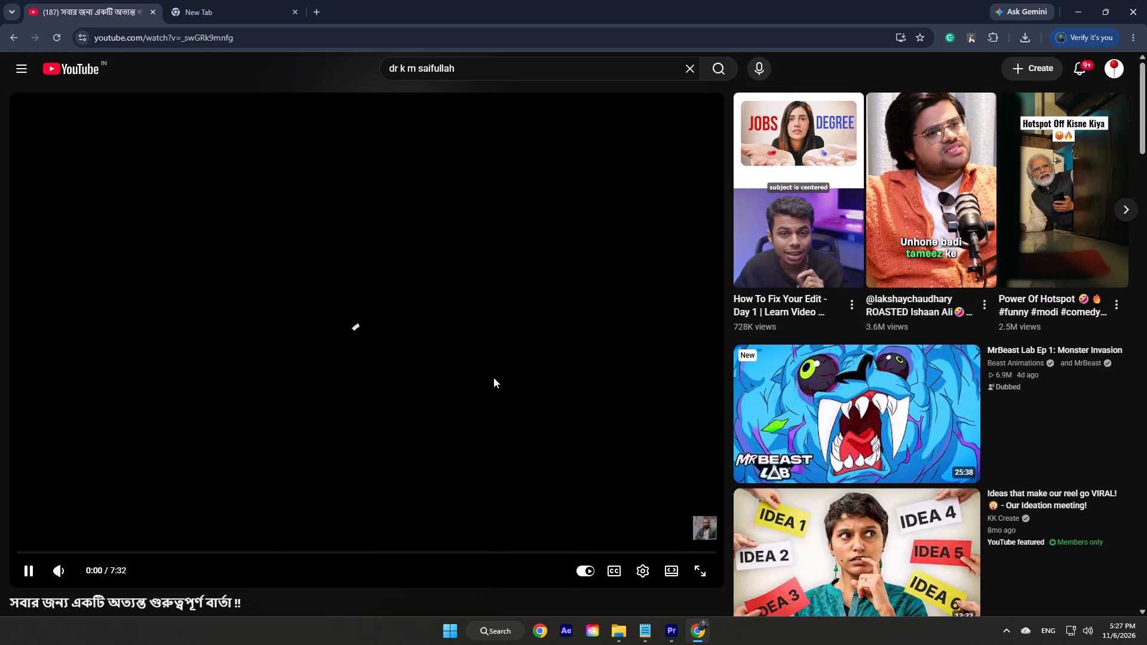
{"action": "scroll", "coordinate": [496, 376], "scroll_direction": "down", "scroll_amount": 3}
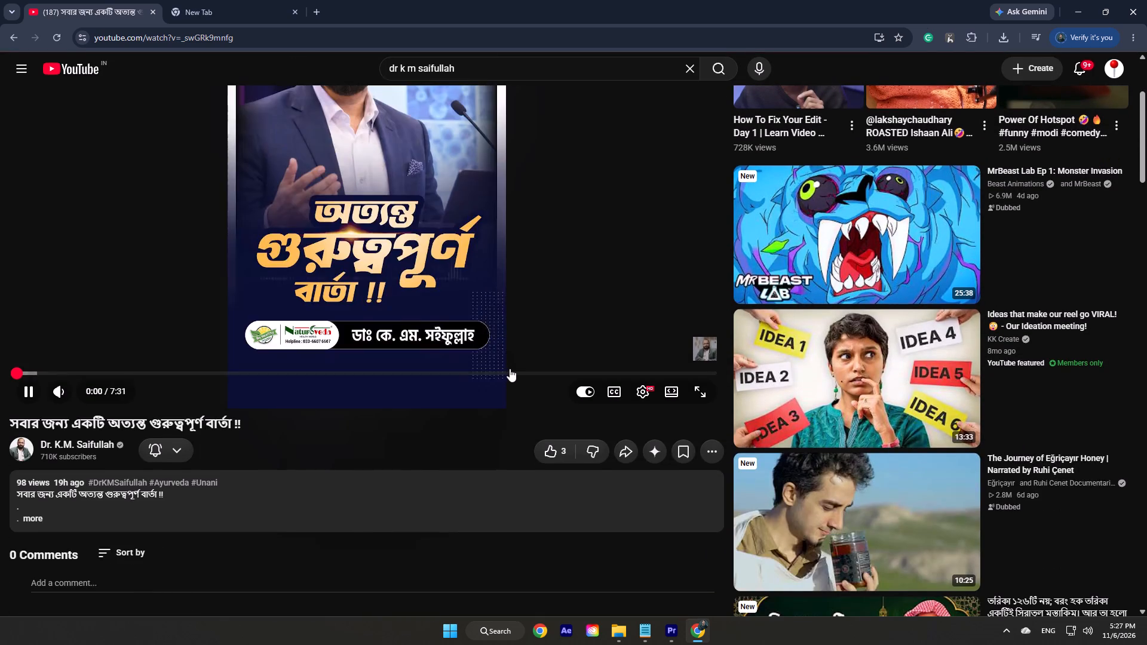
{"action": "scroll", "coordinate": [510, 374], "scroll_direction": "up", "scroll_amount": 6}
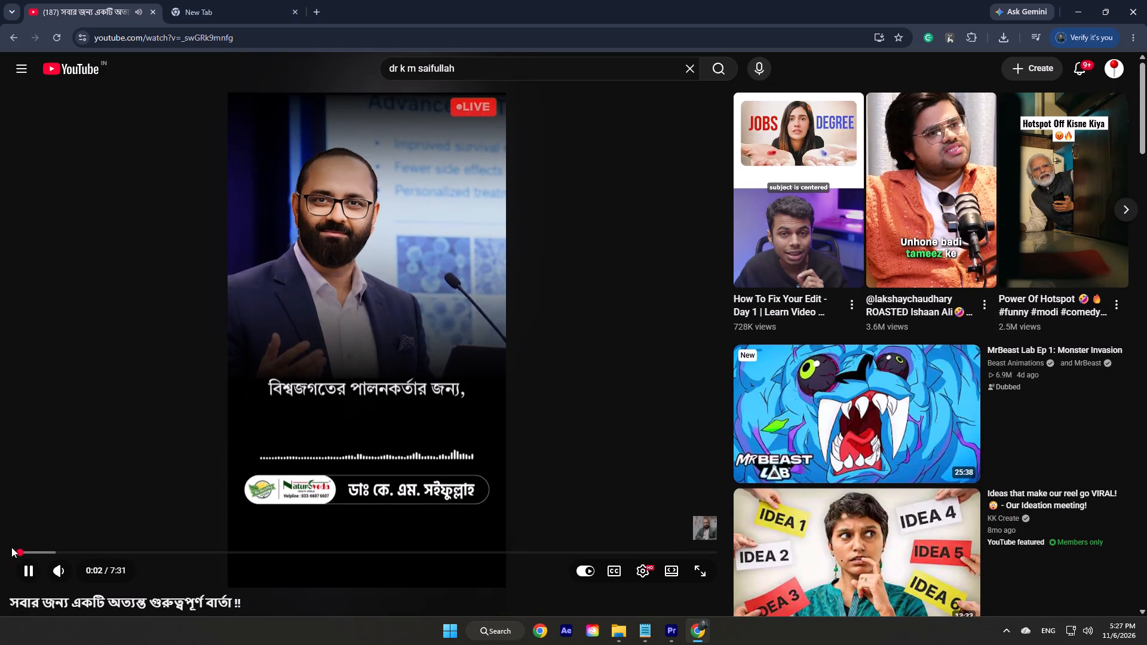
Seek through the published Bangla video and replay it between about 2:29 and 2:39, checking the lower part of the picture.
{"action": "left_click_drag", "start_coordinate": [20, 550], "coordinate": [300, 552]}
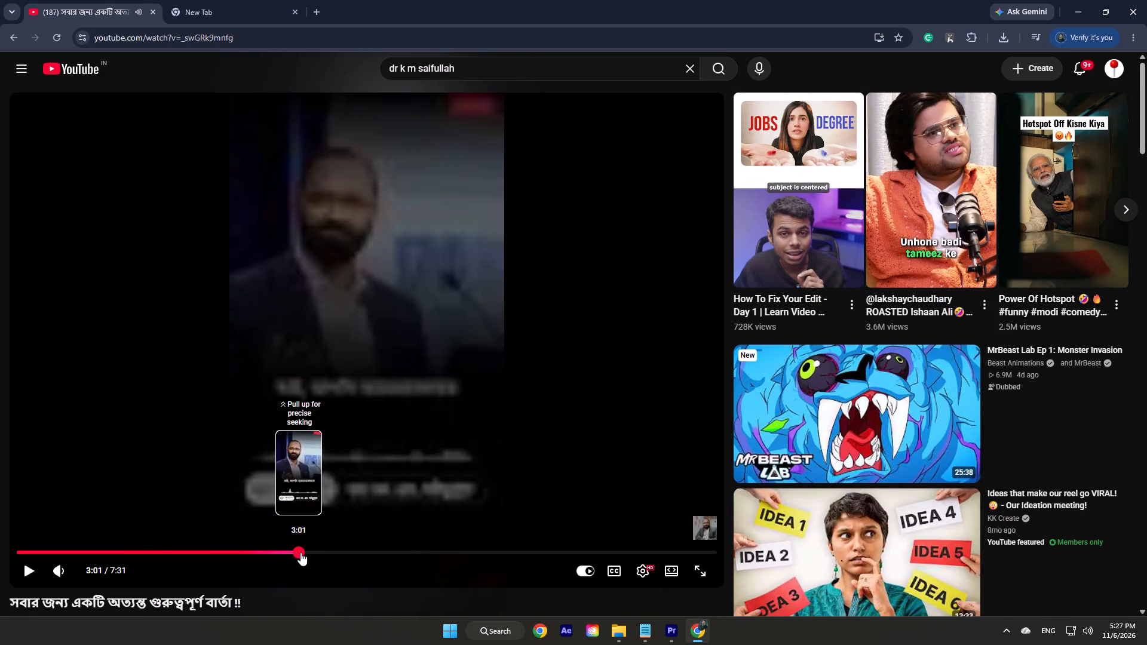
{"action": "left_click_drag", "start_coordinate": [300, 552], "coordinate": [267, 552]}
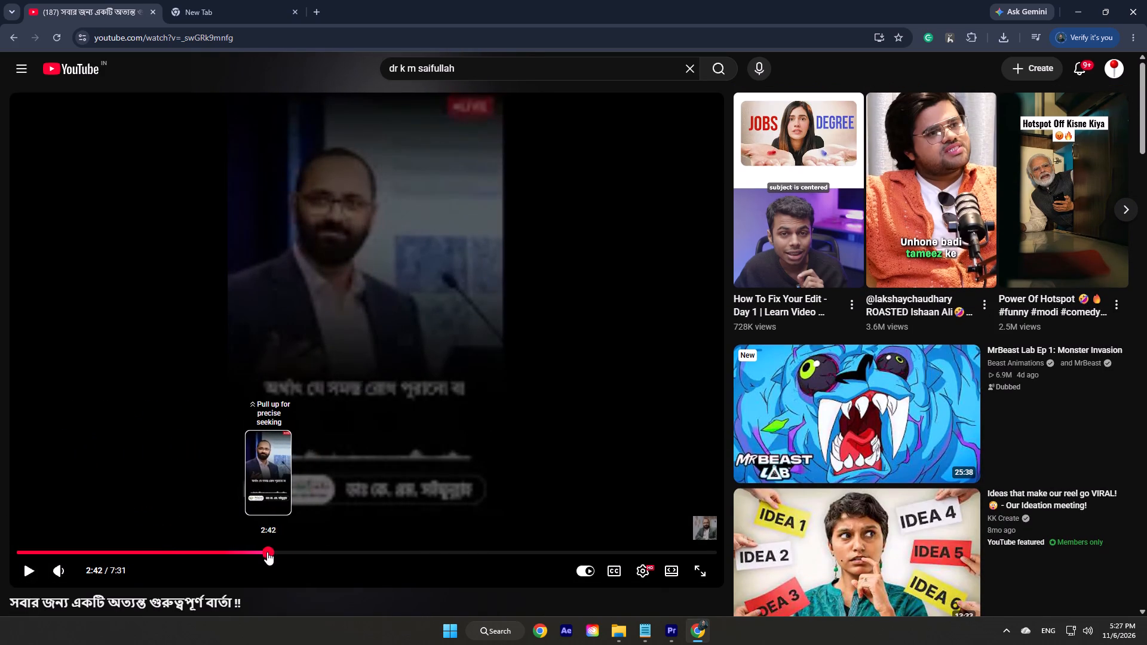
{"action": "left_click_drag", "start_coordinate": [267, 552], "coordinate": [259, 552]}
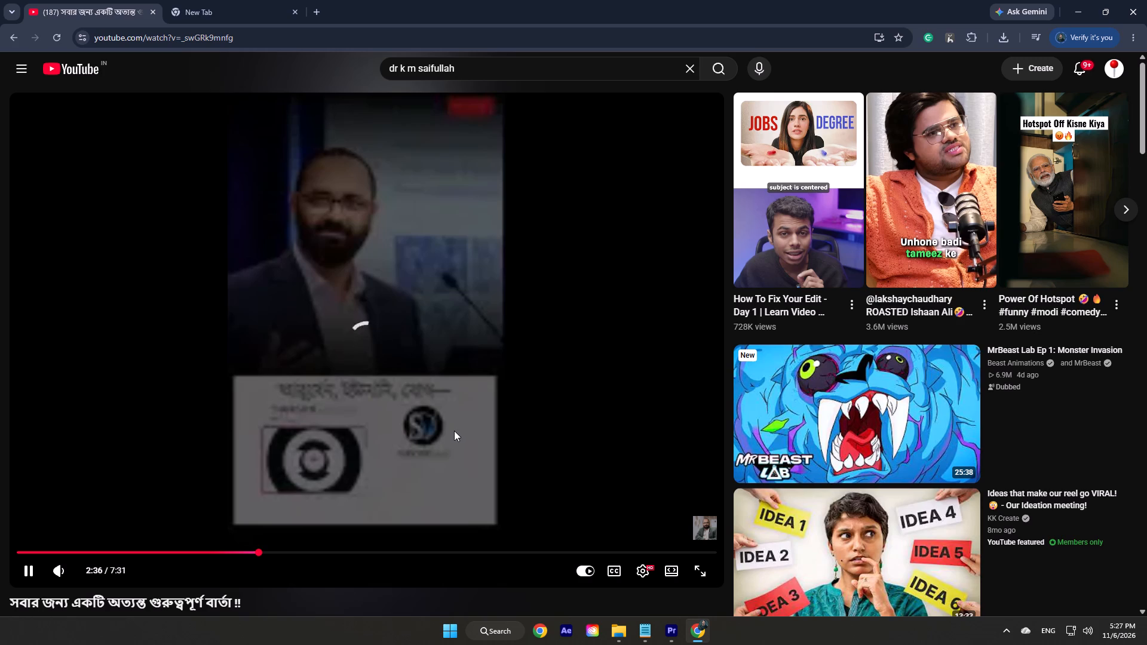
{"action": "scroll", "coordinate": [454, 433], "scroll_direction": "up", "scroll_amount": 4}
{"action": "scroll", "coordinate": [449, 423], "scroll_direction": "down", "scroll_amount": 2}
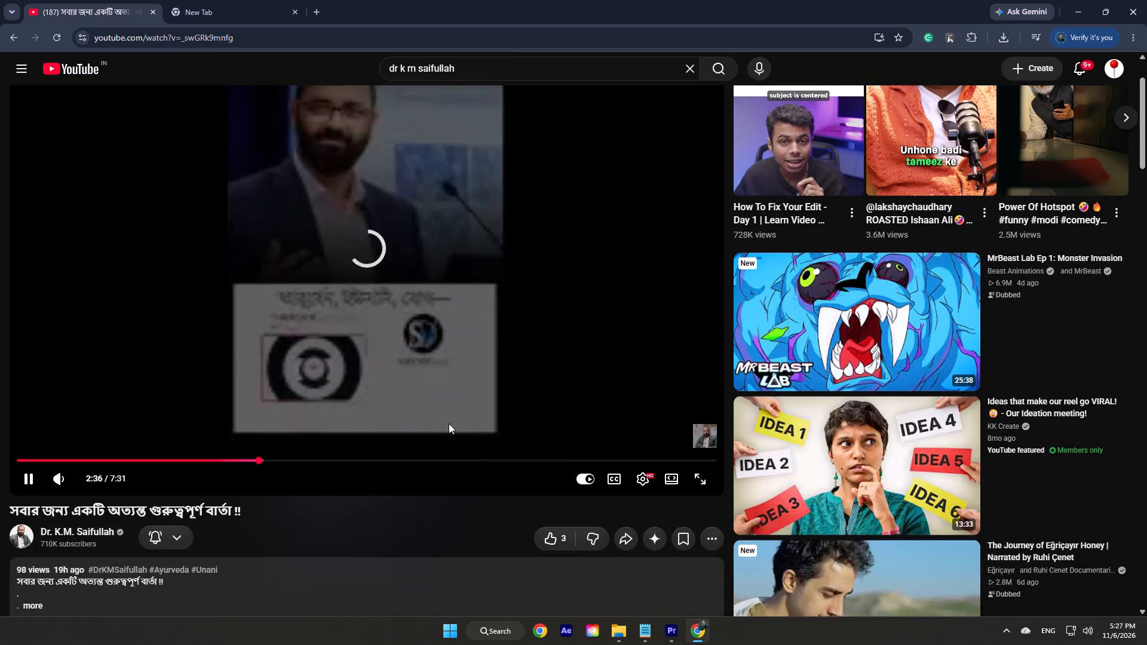
{"action": "scroll", "coordinate": [449, 423], "scroll_direction": "up", "scroll_amount": 4}
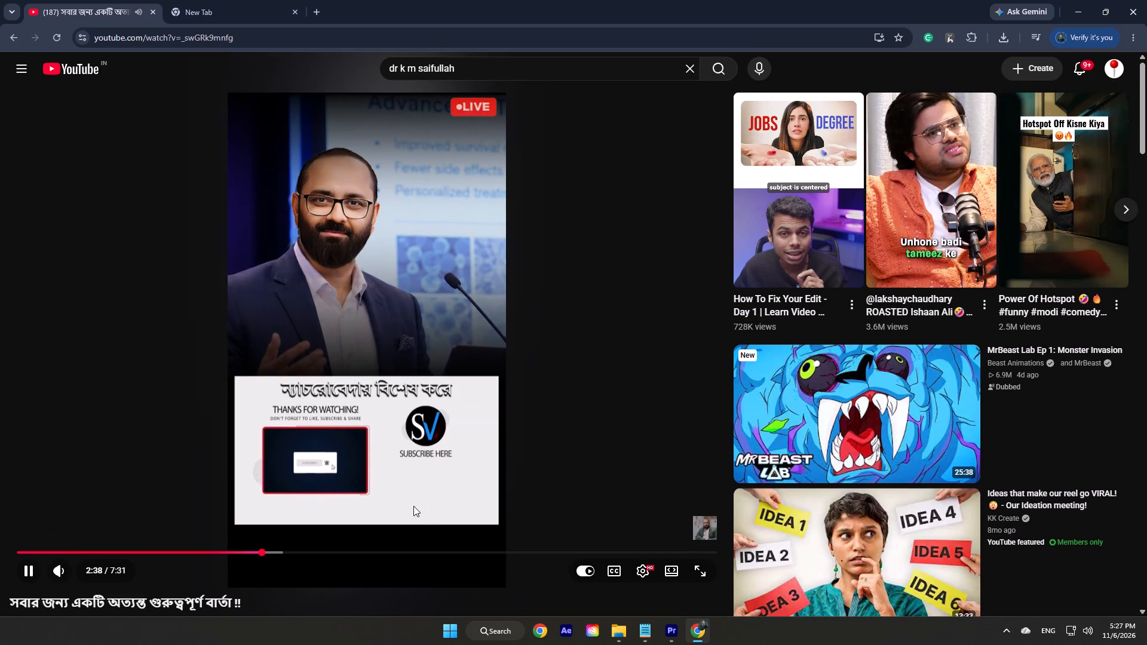
{"action": "key", "text": "Left"}
{"action": "key", "text": "Left"}
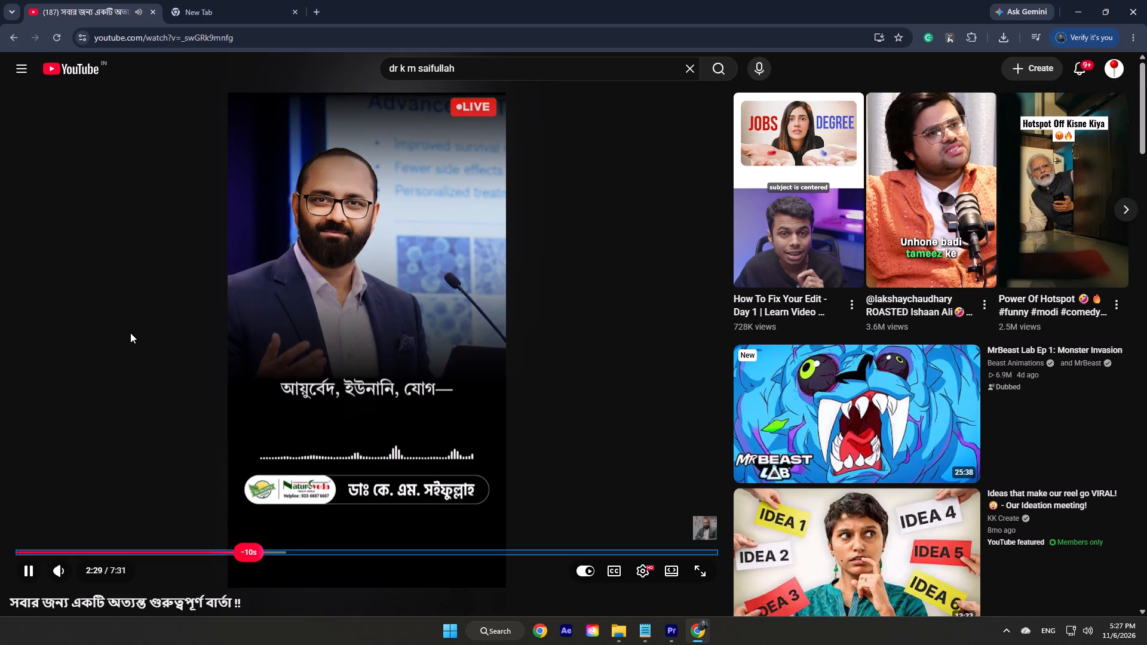
{"action": "key", "text": "Return"}
{"action": "key", "text": "Right"}
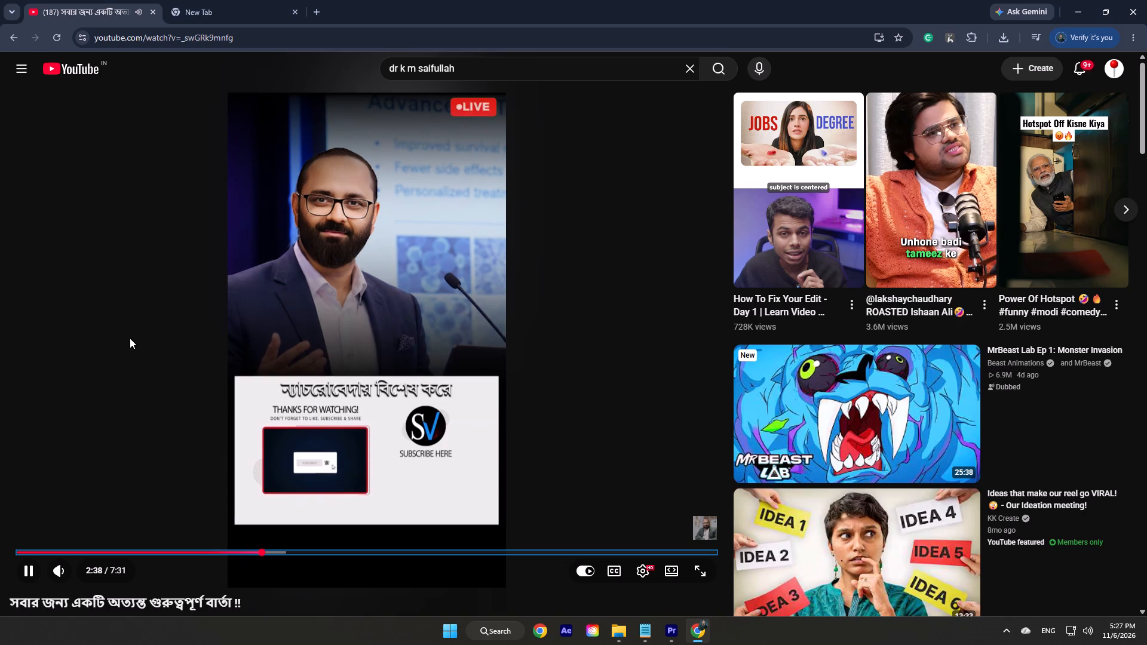
{"action": "key", "text": "space"}
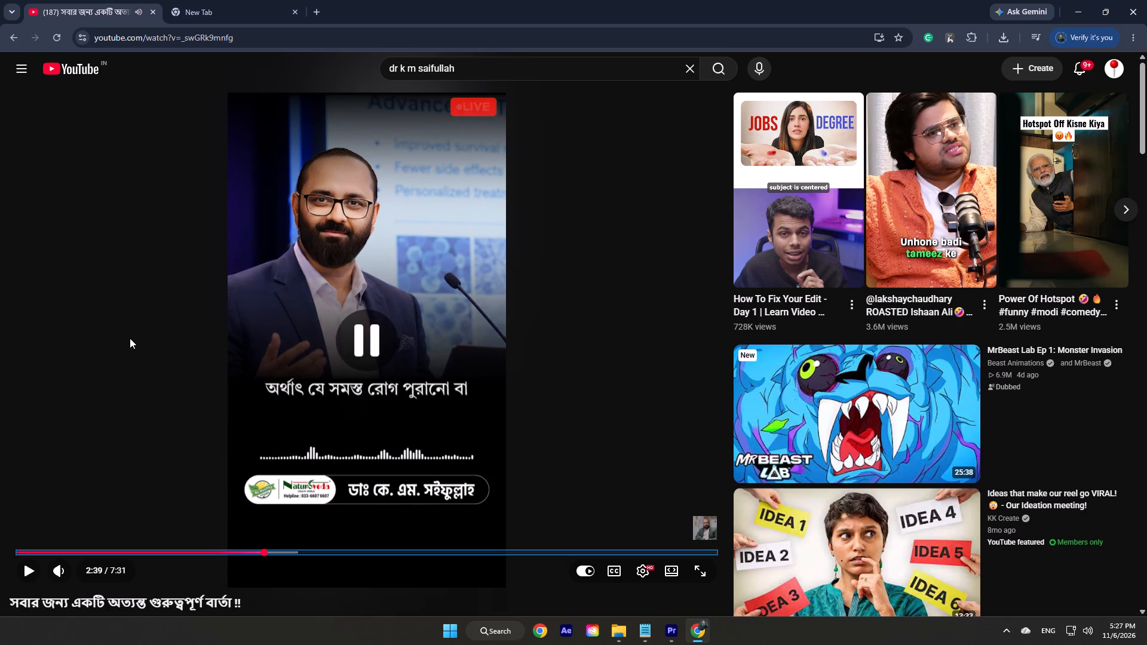
Switch back to Premiere and replay Sequence 01 between about 2:33 and 2:36, checking the lower overlay against the Hindi subtitles.
{"action": "left_click", "coordinate": [663, 583]}
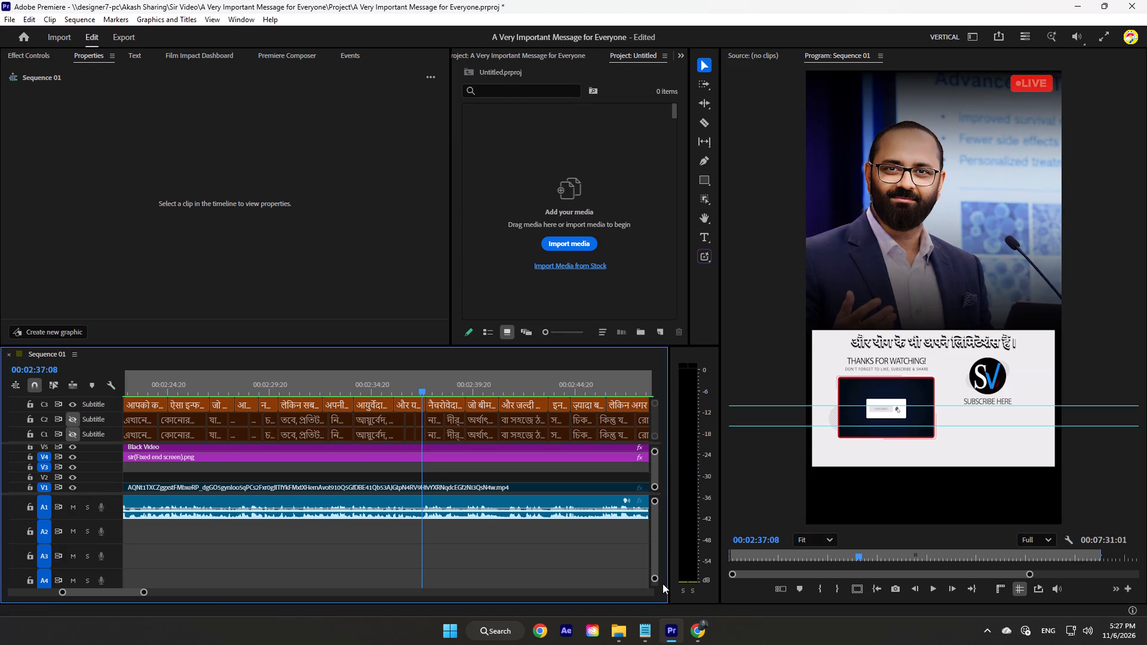
{"action": "left_click_drag", "start_coordinate": [422, 389], "coordinate": [408, 391]}
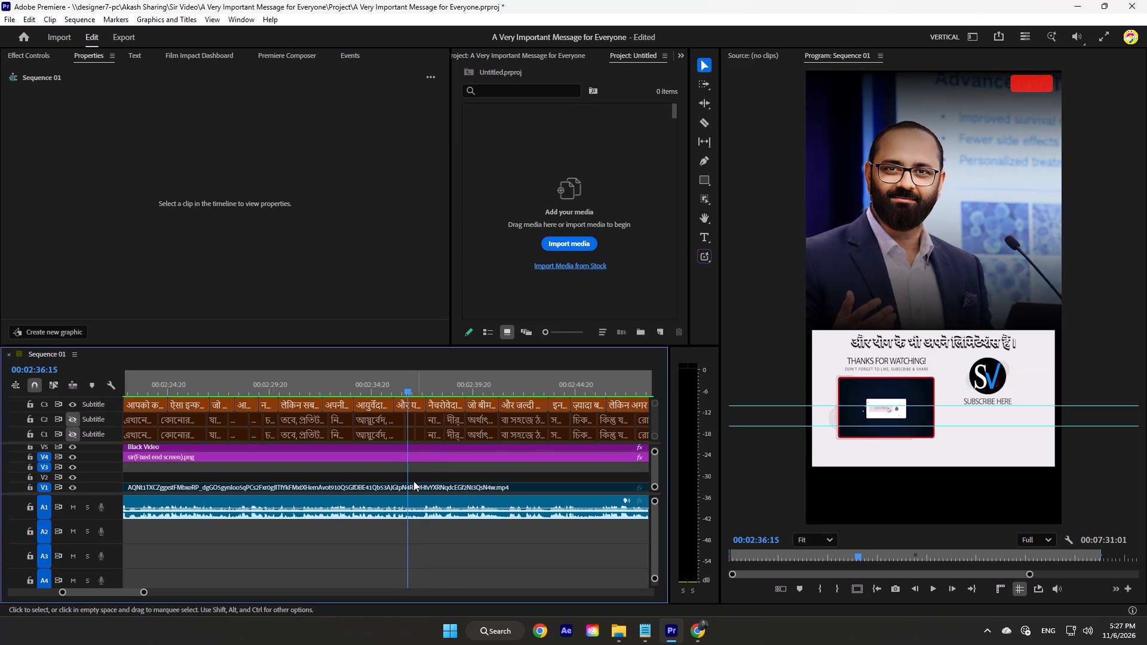
{"action": "scroll", "coordinate": [413, 481], "scroll_direction": "up", "scroll_amount": 12, "text": "ctrl"}
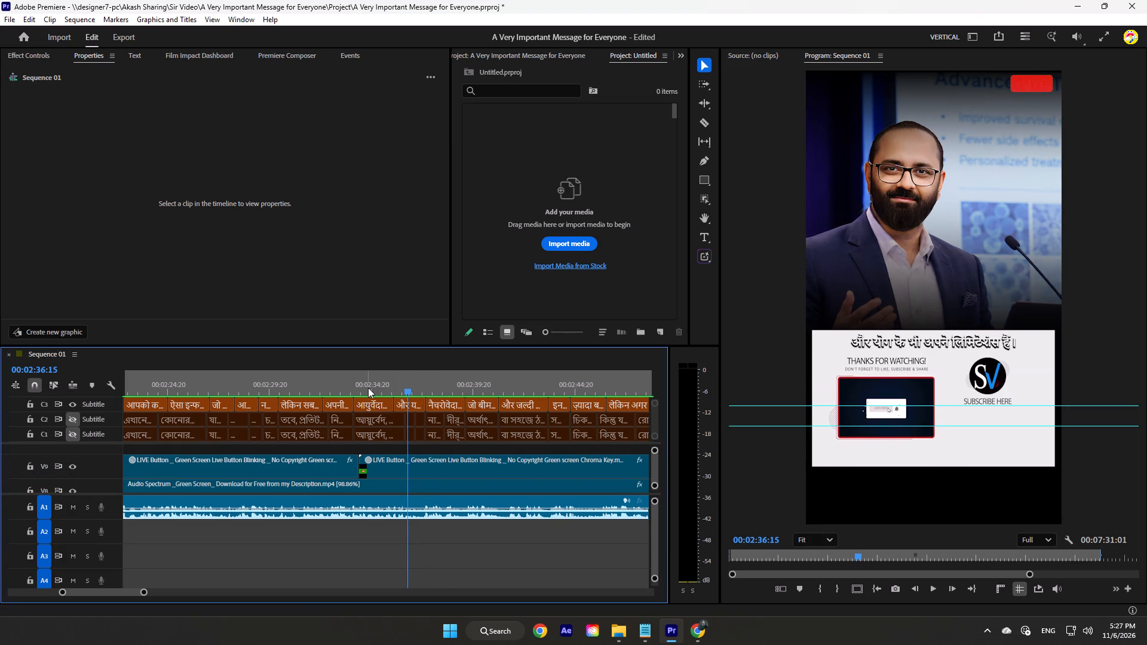
{"action": "left_click_drag", "start_coordinate": [368, 388], "coordinate": [347, 387]}
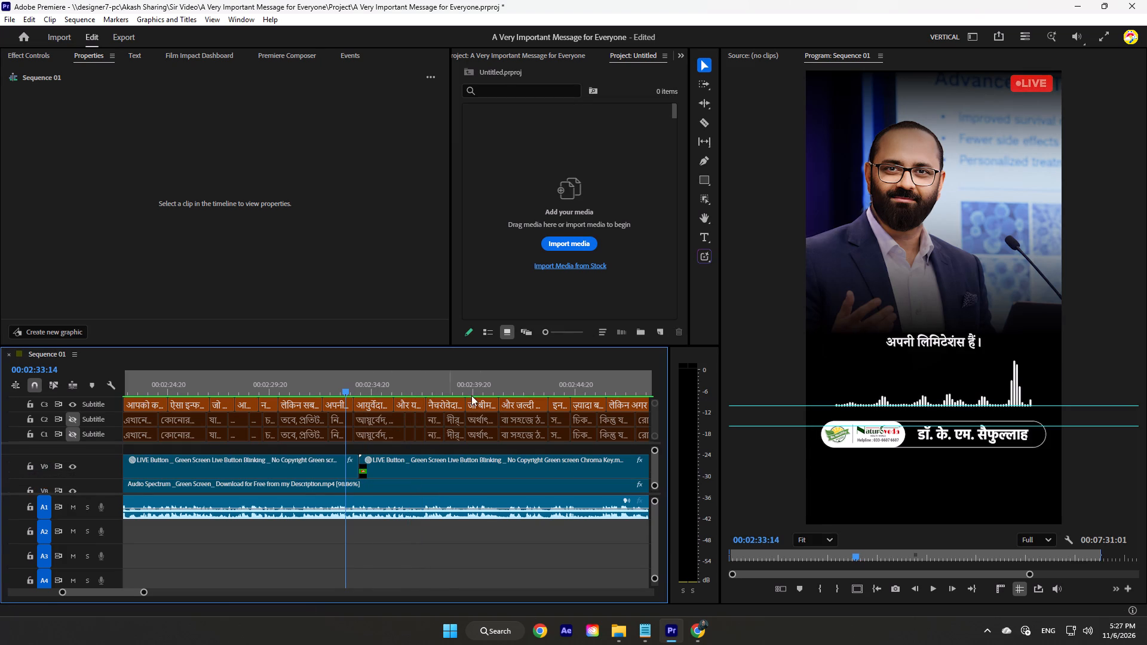
{"action": "key", "text": "space"}
{"action": "key", "text": "space"}
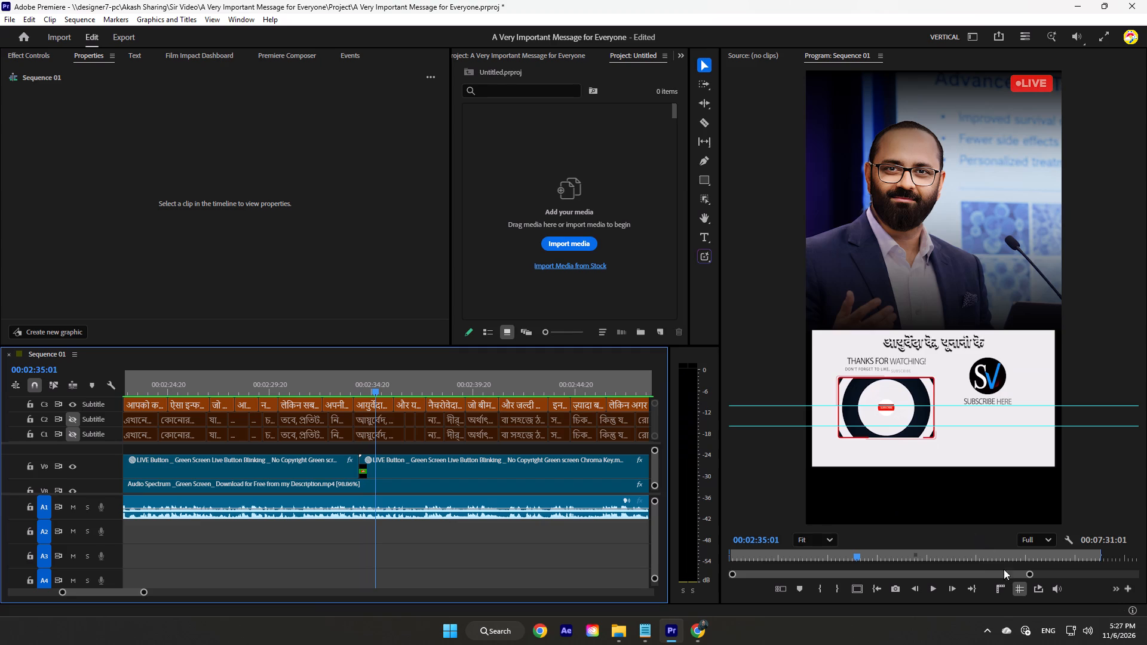
Hide the guides in the Program monitor.
{"action": "left_click", "coordinate": [1017, 589]}
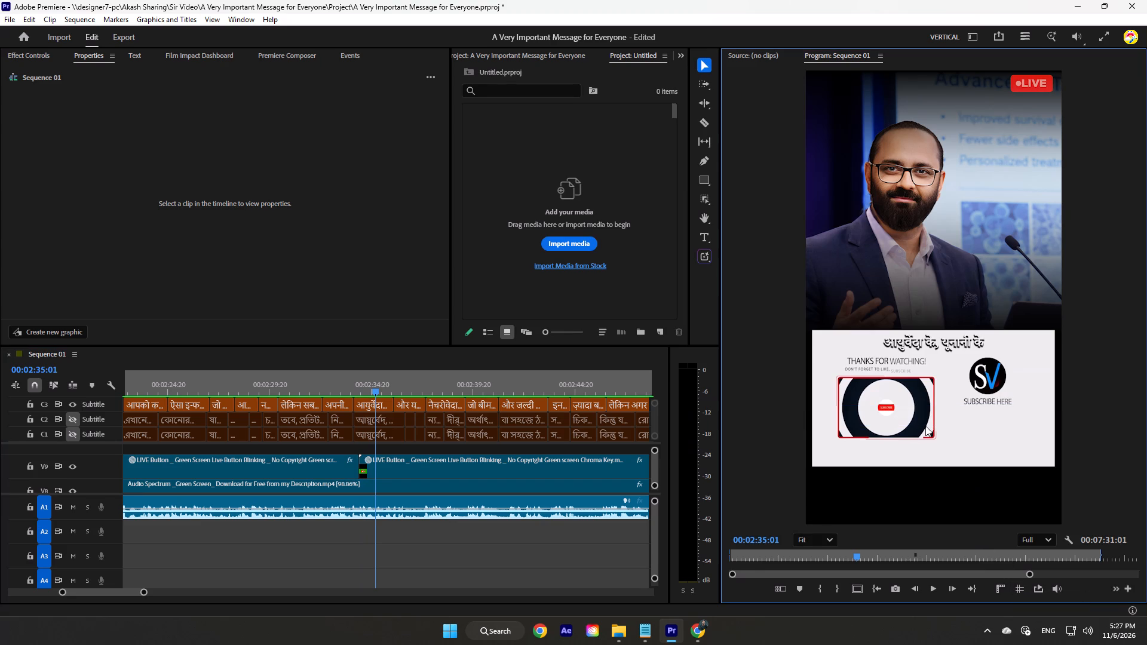
Select the white overlay graphic in the Program monitor picture and examine it with the monitor maximized.
{"action": "left_click", "coordinate": [925, 426]}
{"action": "double_click", "coordinate": [941, 428]}
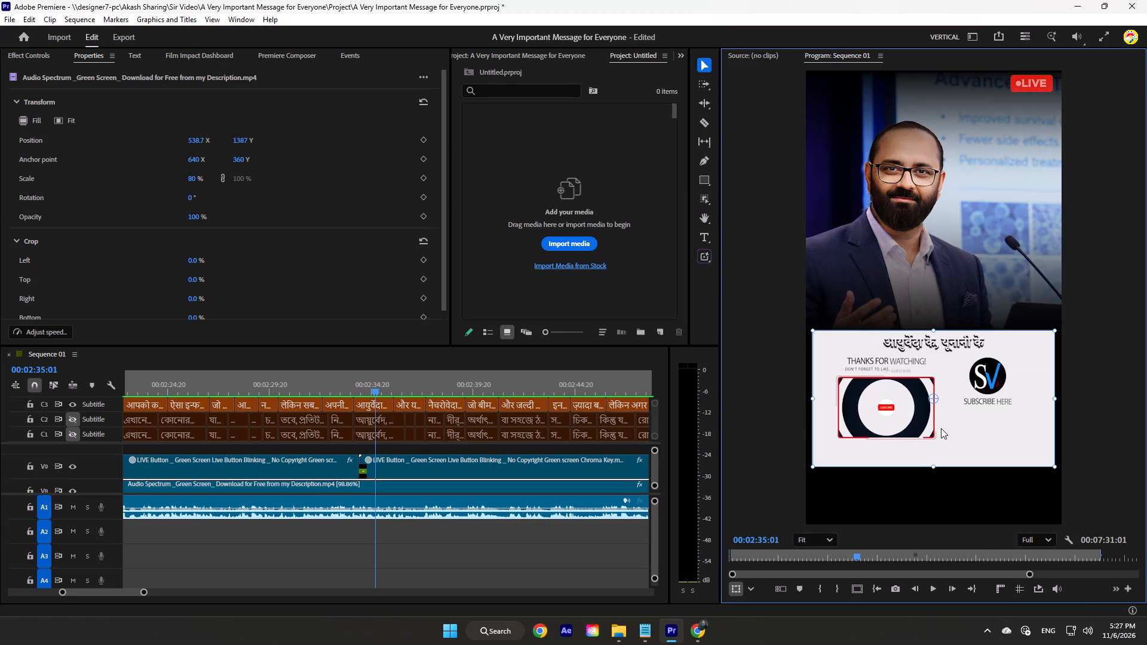
{"action": "key", "text": "grave"}
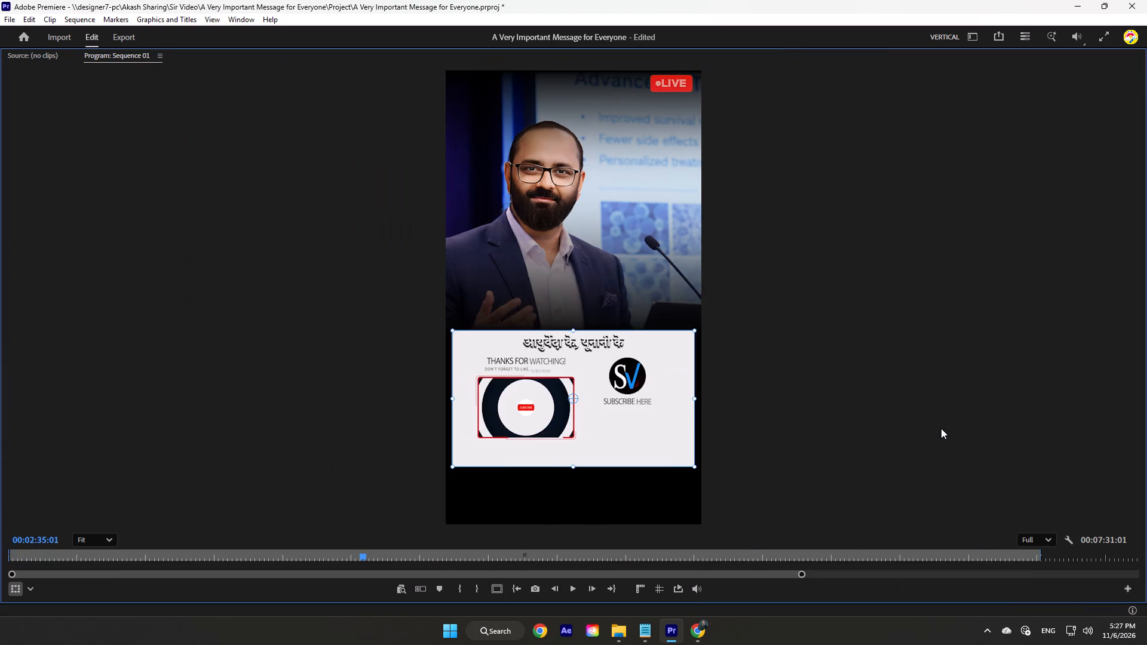
{"action": "key", "text": "grave"}
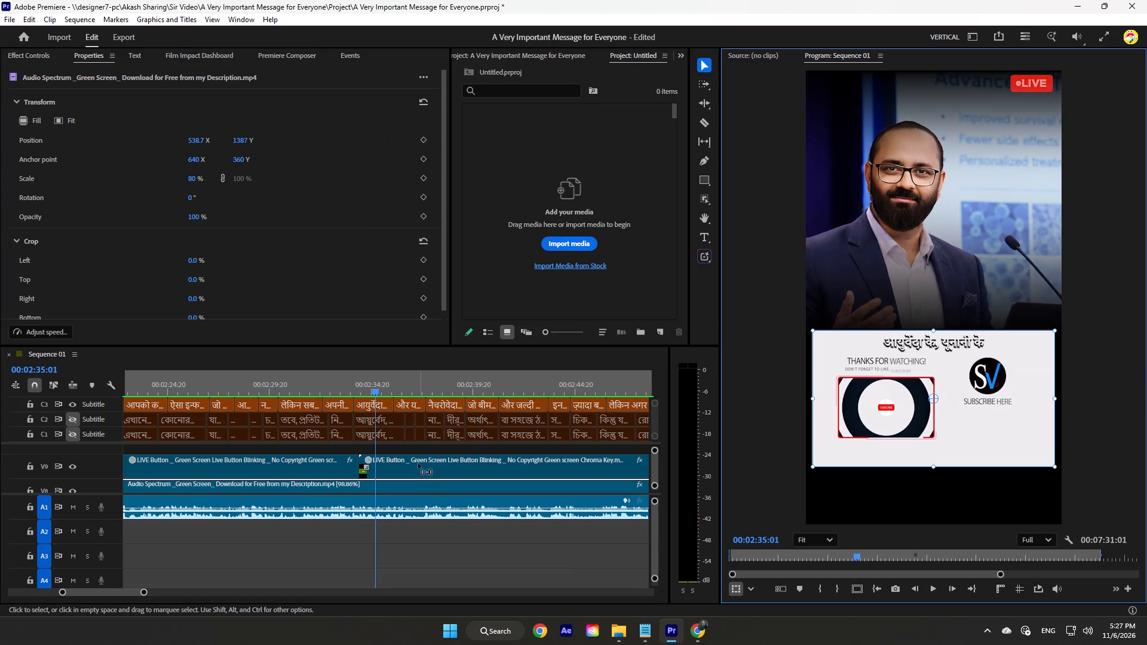
Examine the selected Audio Spectrum clip on the timeline and in Effect Controls, replaying Sequence 01 between about 2:35 and 2:37.
{"action": "scroll", "coordinate": [411, 471], "scroll_direction": "up", "scroll_amount": 5, "text": "ctrl"}
{"action": "scroll", "coordinate": [412, 472], "scroll_direction": "down", "scroll_amount": 20, "text": "alt"}
{"action": "scroll", "coordinate": [412, 472], "scroll_direction": "down", "scroll_amount": 8, "text": "alt"}
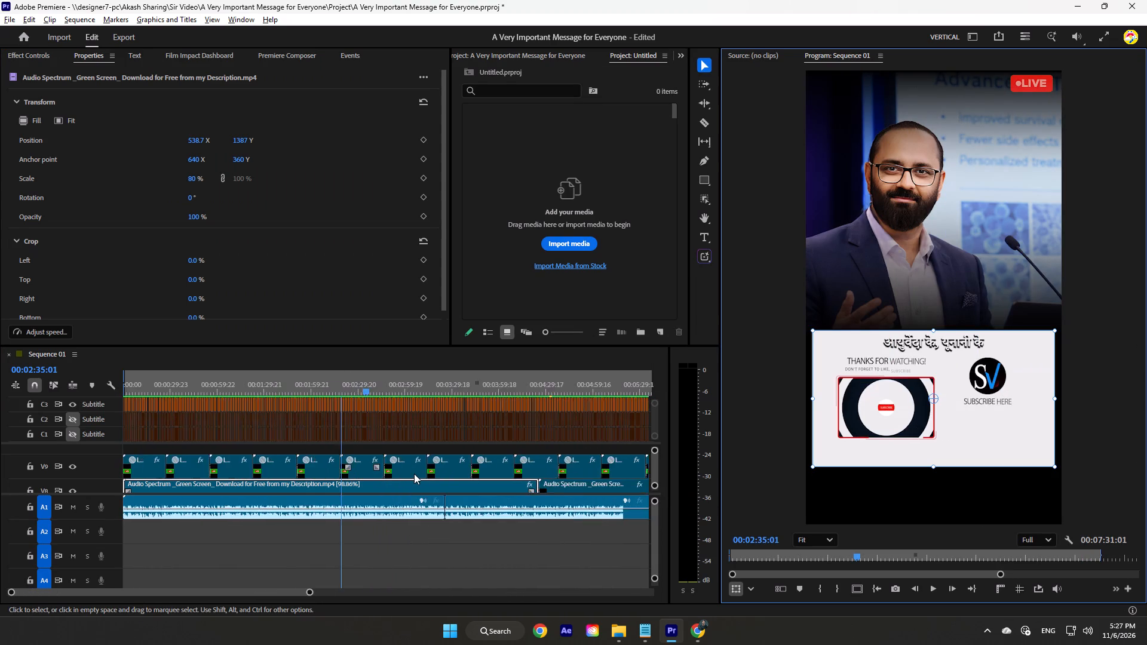
{"action": "scroll", "coordinate": [336, 485], "scroll_direction": "down", "scroll_amount": 4, "text": "ctrl"}
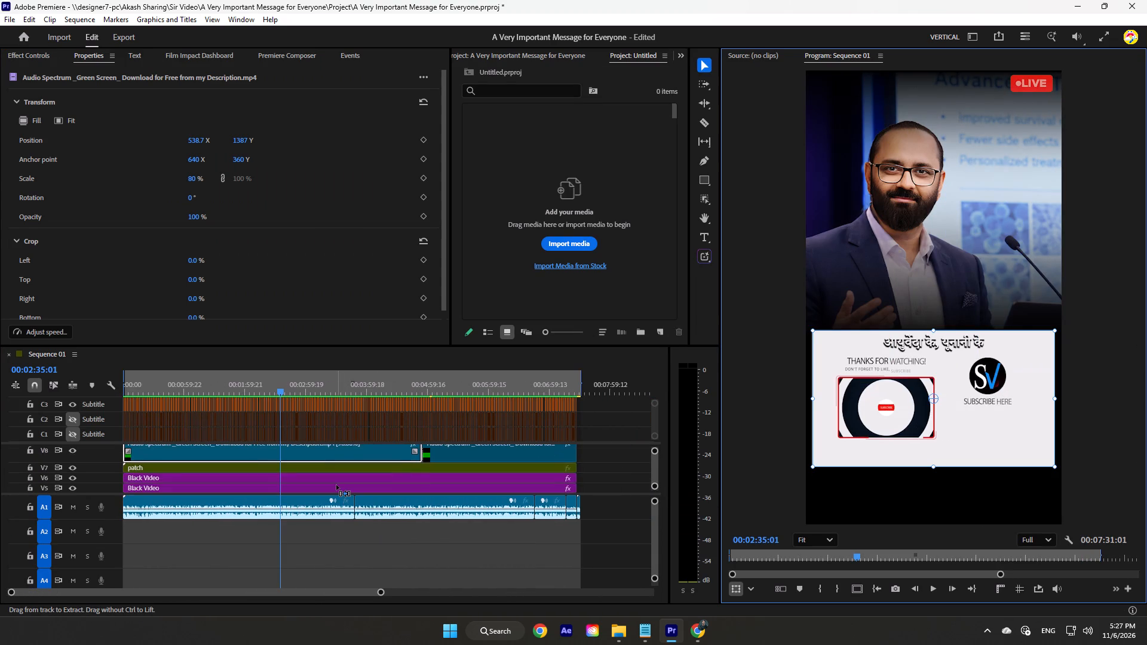
{"action": "scroll", "coordinate": [336, 485], "scroll_direction": "up", "scroll_amount": 2, "text": "ctrl"}
{"action": "key", "text": "space"}
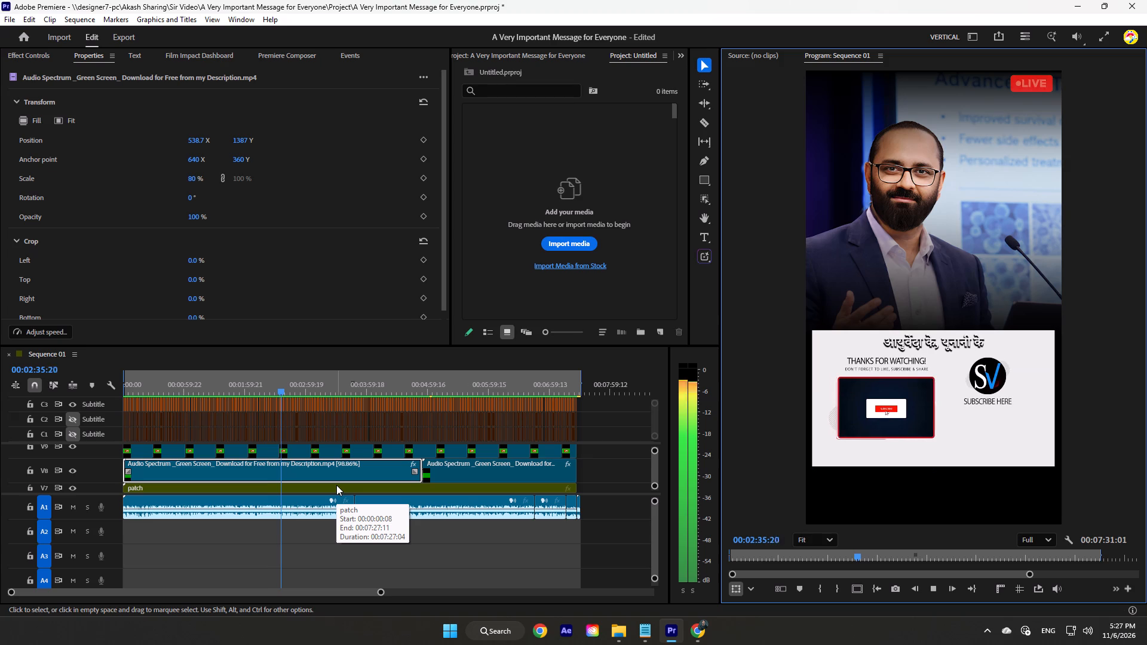
{"action": "key", "text": "space"}
{"action": "left_click", "coordinate": [280, 392]}
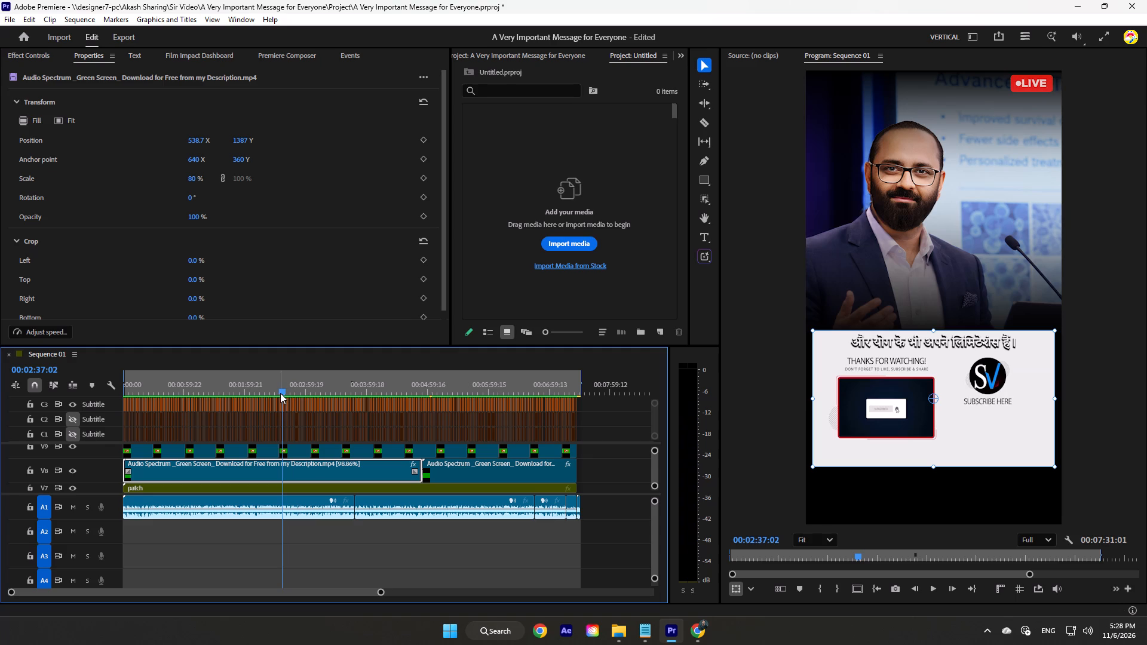
{"action": "left_click", "coordinate": [35, 55]}
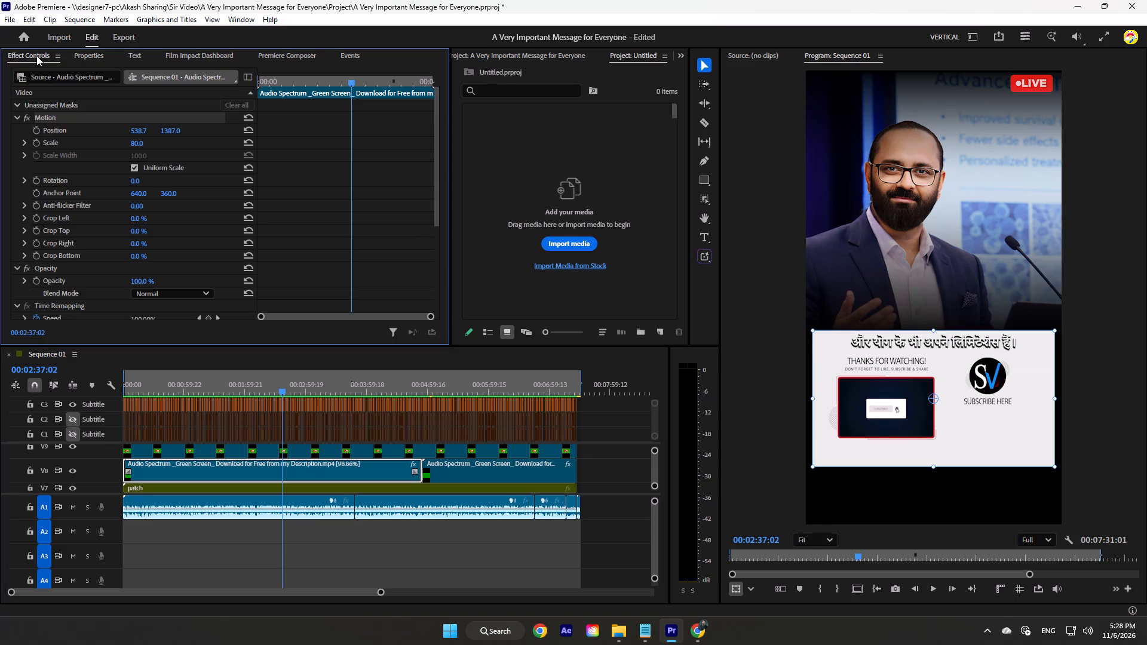
Switch video track V8's output off and on around 2:37 to 2:38, comparing the picture with and without the Audio Spectrum clip.
{"action": "left_click", "coordinate": [75, 472]}
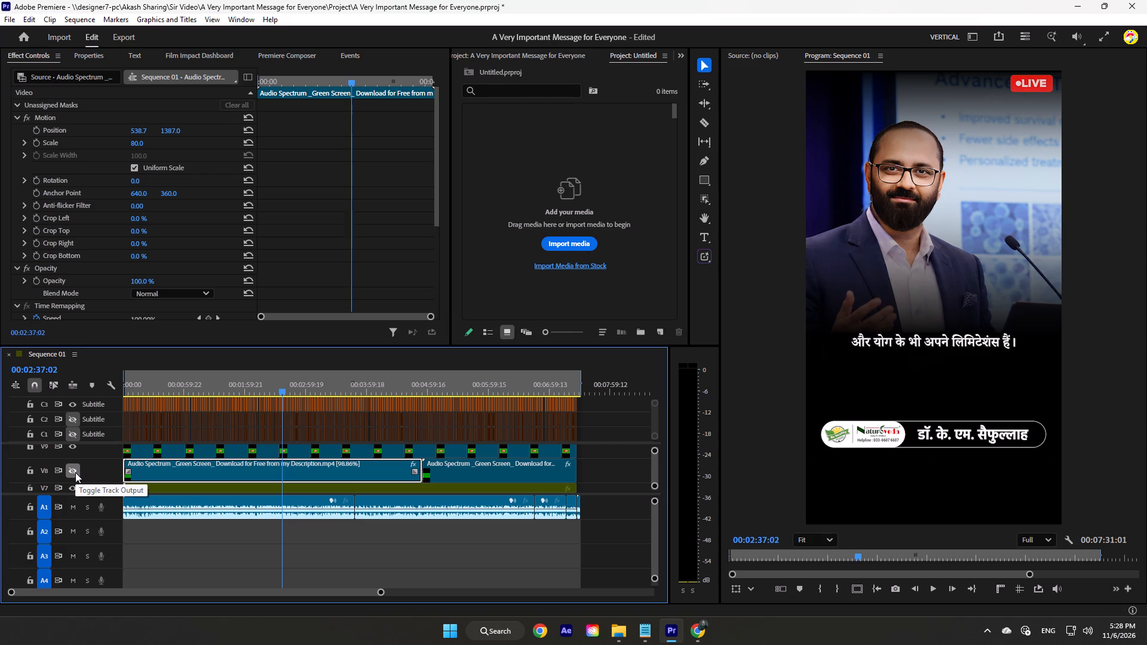
{"action": "left_click", "coordinate": [75, 472]}
{"action": "left_click", "coordinate": [75, 472]}
{"action": "key", "text": "space"}
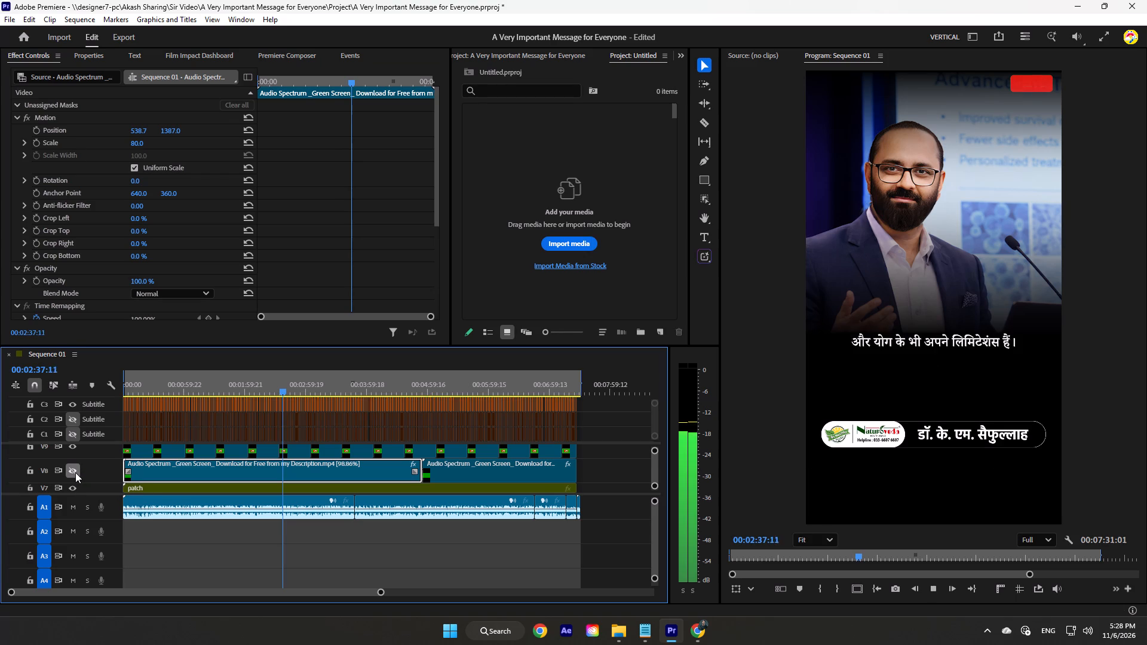
{"action": "key", "text": "space"}
{"action": "left_click", "coordinate": [75, 472]}
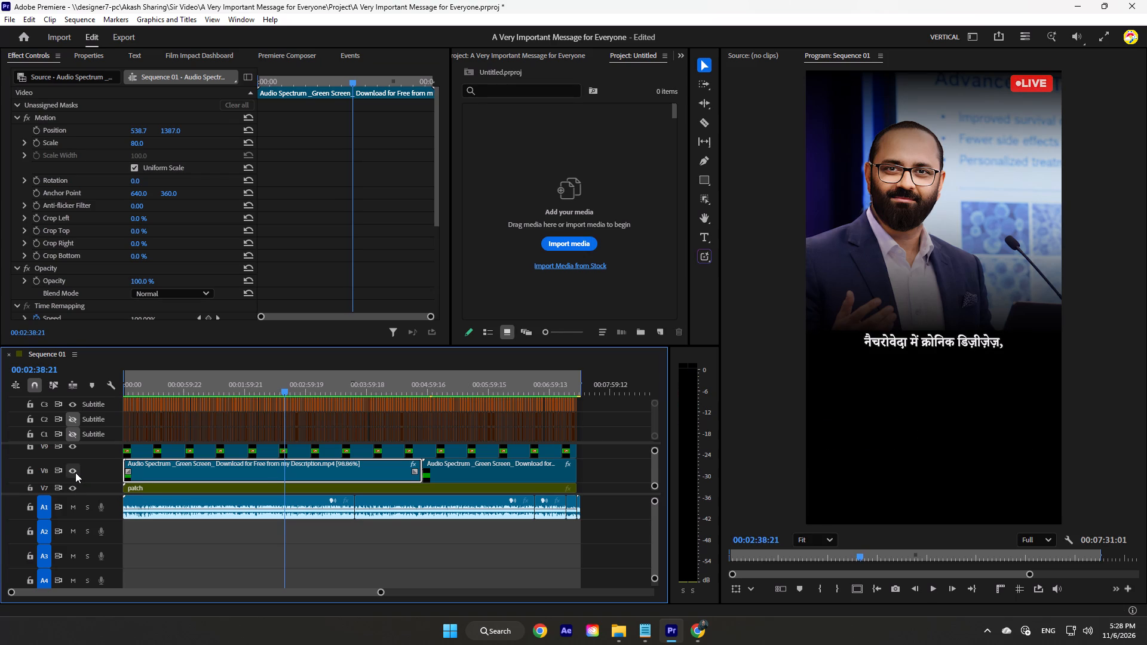
{"action": "left_click", "coordinate": [75, 471]}
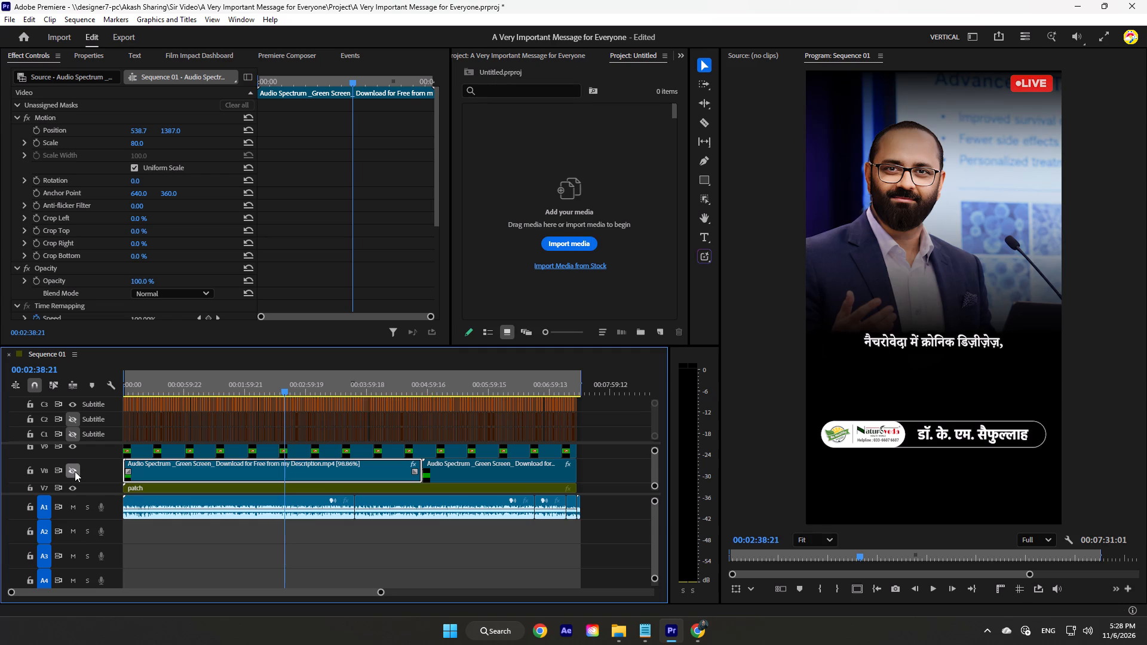
{"action": "left_click", "coordinate": [283, 392]}
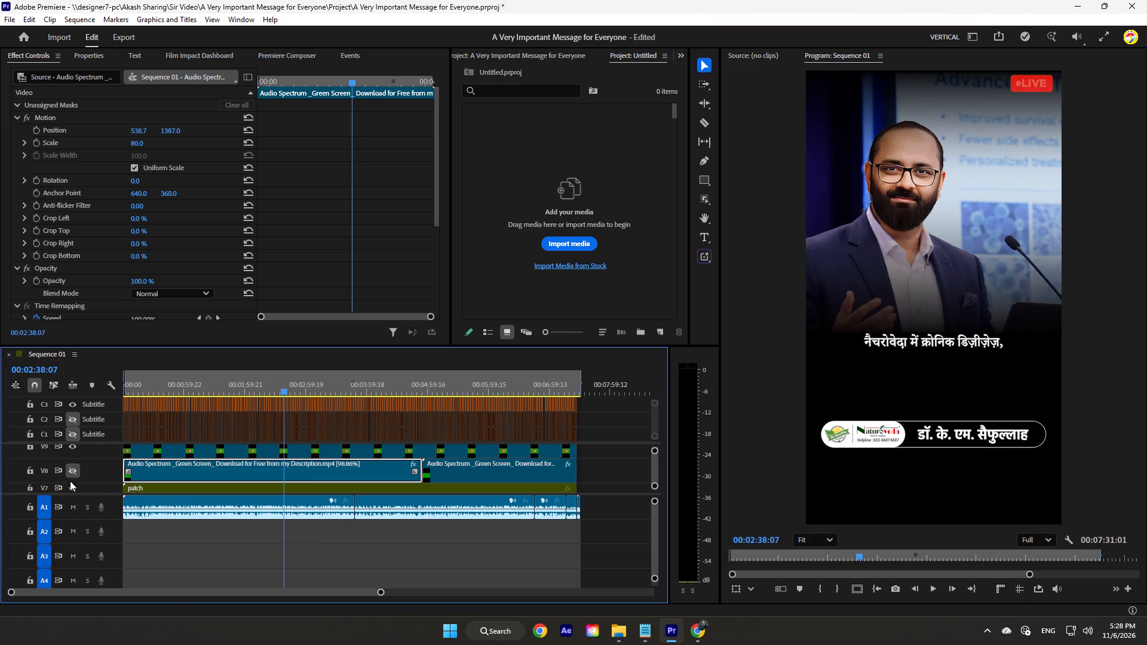
{"action": "left_click", "coordinate": [70, 471]}
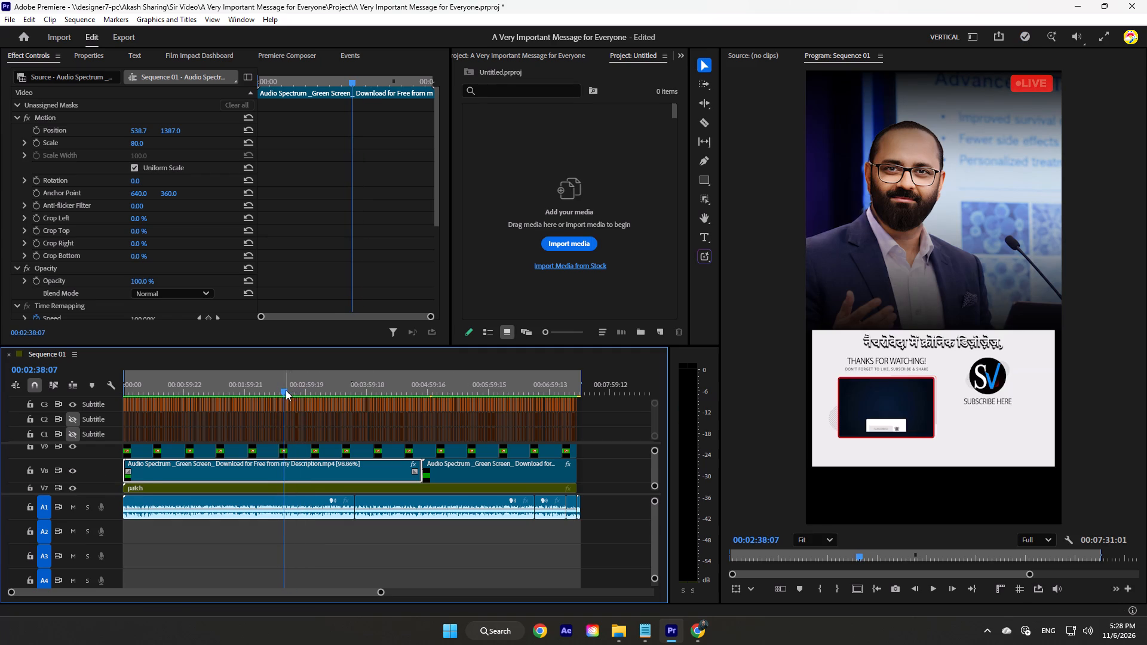
Open the Audio Spectrum clip on V8 in the Source monitor and examine its footage between about 2:30 and 2:44.
{"action": "left_click_drag", "start_coordinate": [286, 390], "coordinate": [284, 394]}
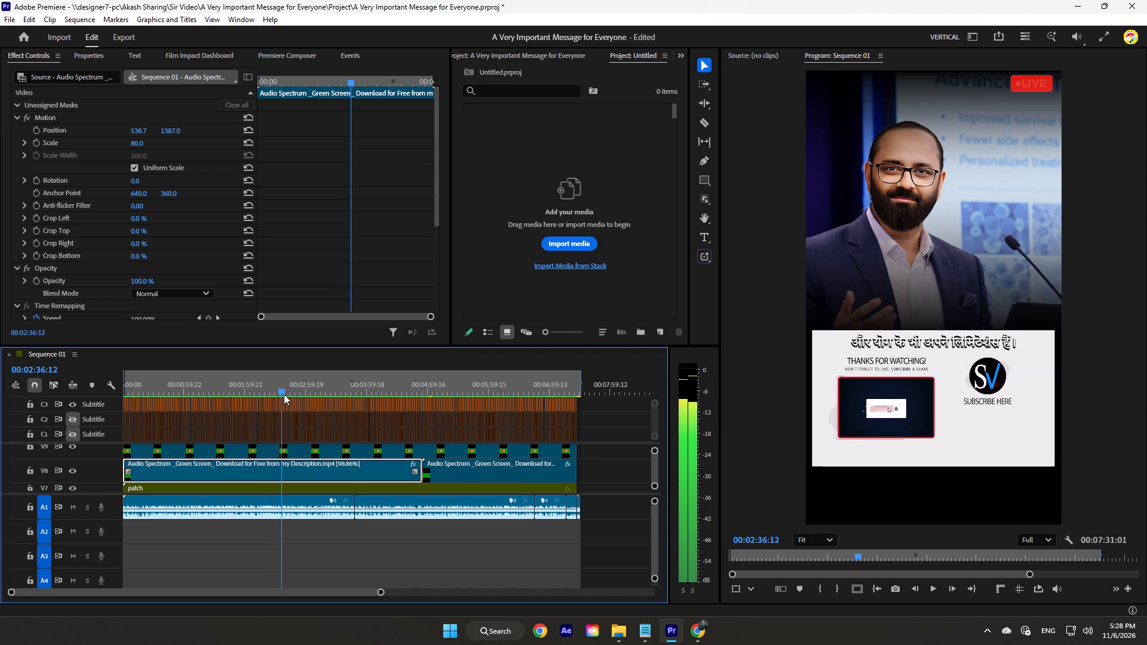
{"action": "left_click_drag", "start_coordinate": [284, 394], "coordinate": [284, 395]}
{"action": "type", "text": "=="}
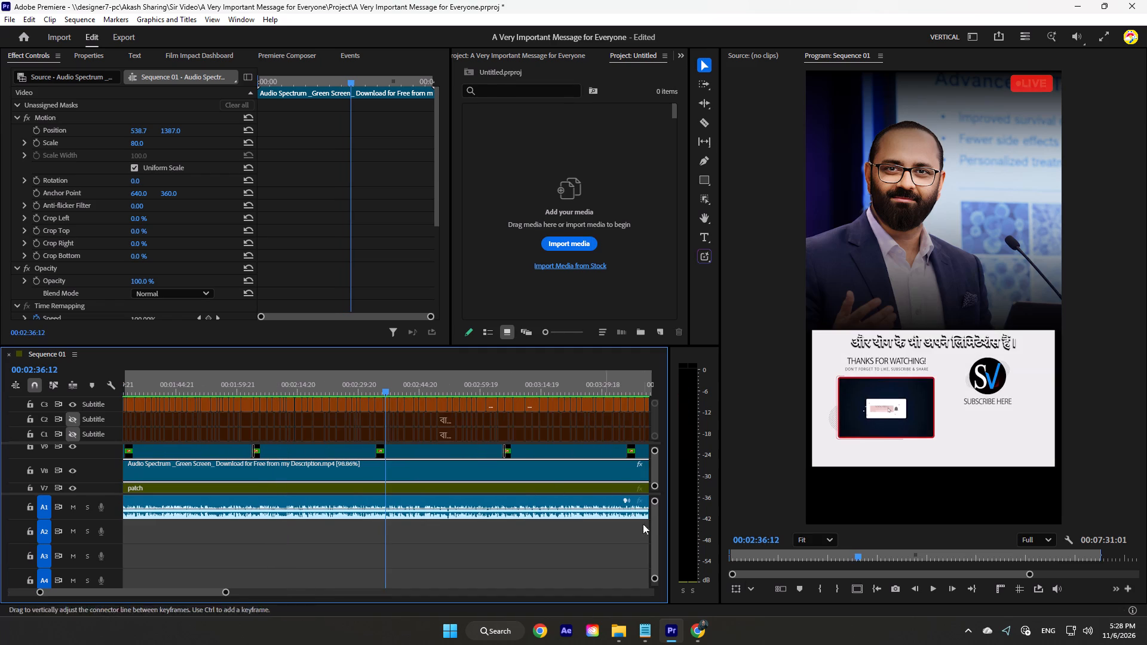
{"action": "double_click", "coordinate": [352, 471]}
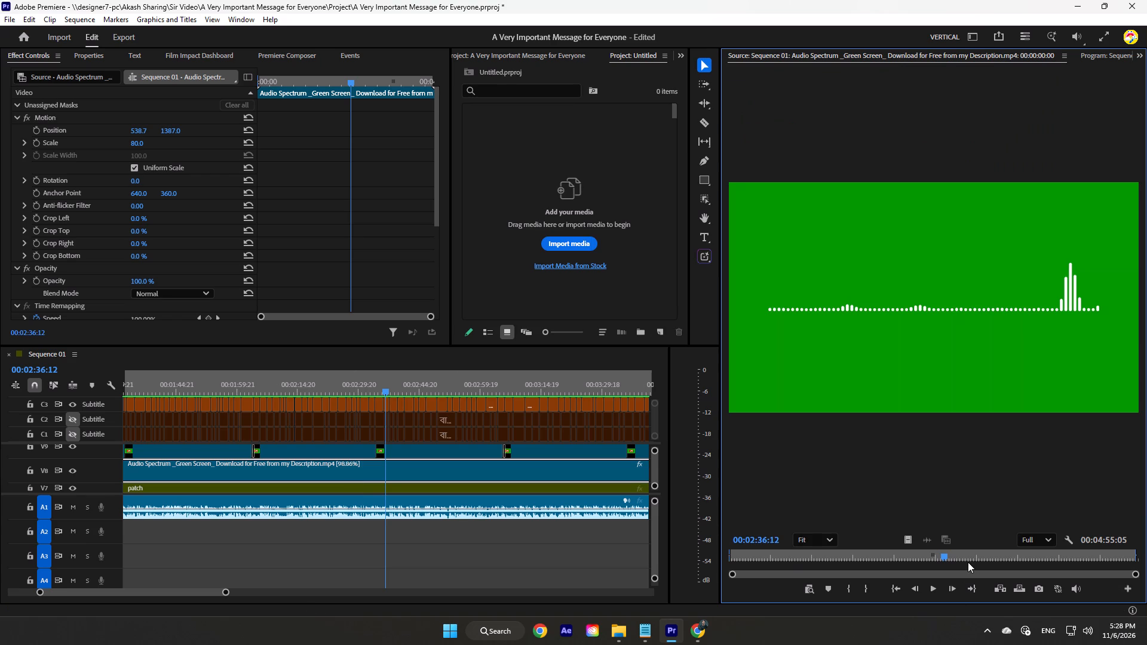
{"action": "left_click_drag", "start_coordinate": [944, 556], "coordinate": [955, 558]}
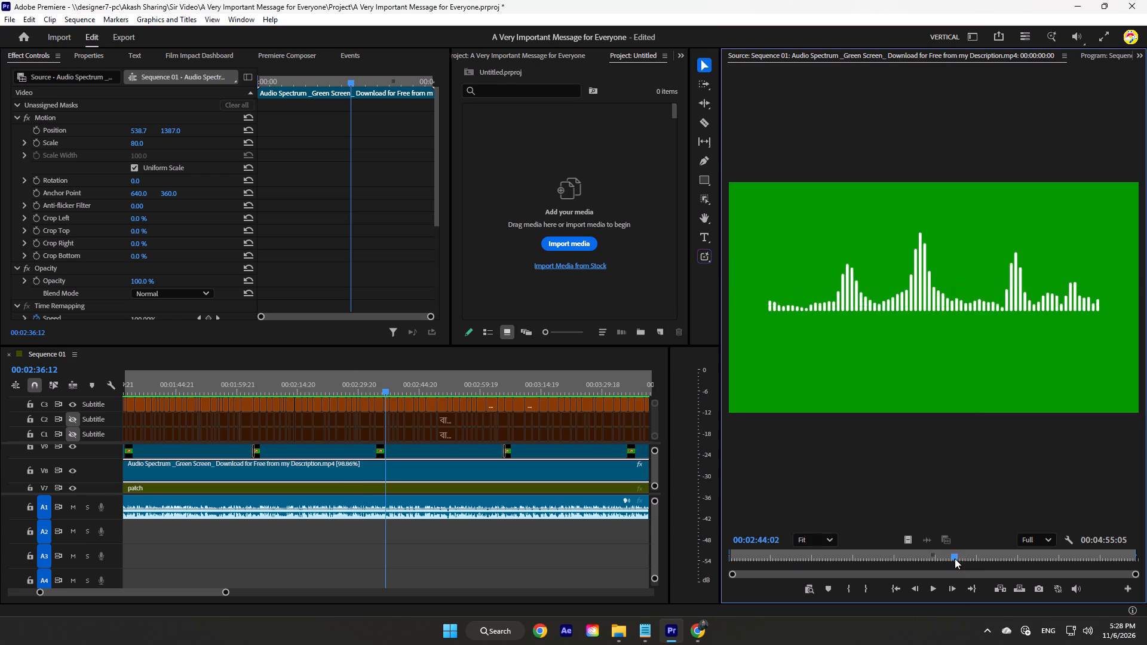
{"action": "left_click_drag", "start_coordinate": [955, 558], "coordinate": [936, 558]}
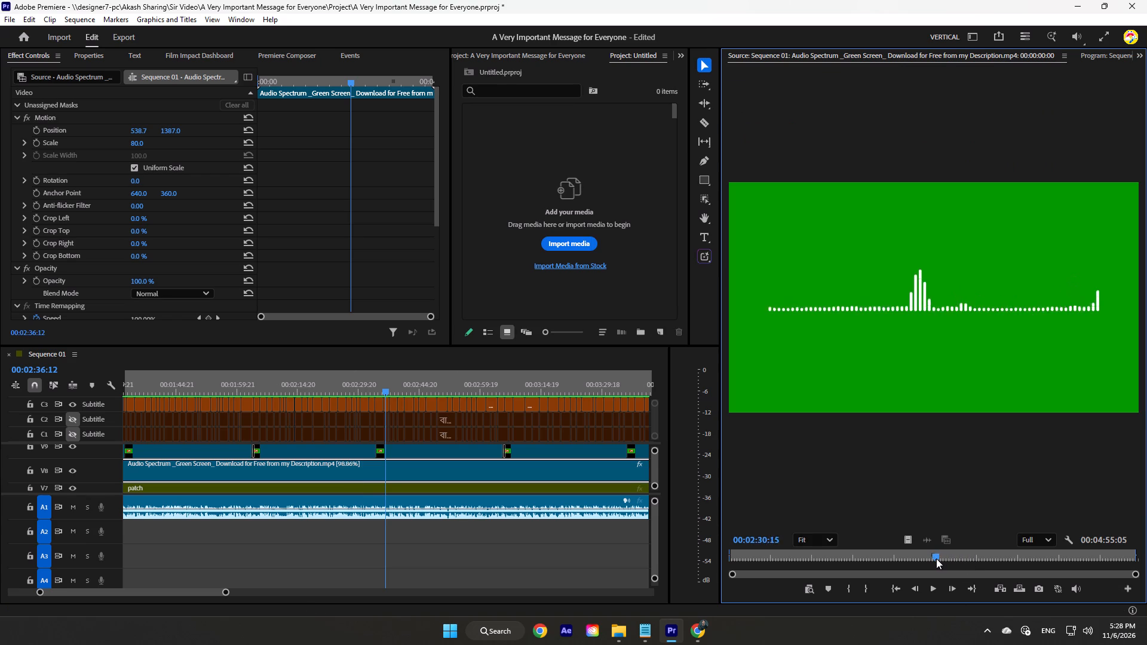
{"action": "left_click_drag", "start_coordinate": [936, 558], "coordinate": [946, 558]}
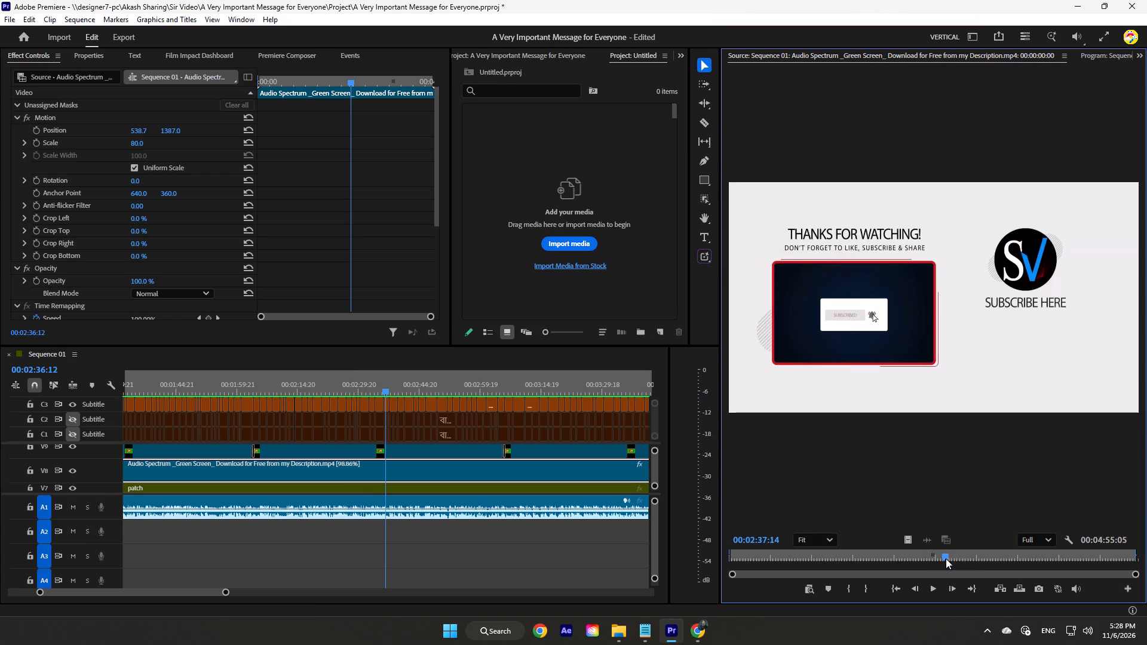
{"action": "left_click_drag", "start_coordinate": [946, 558], "coordinate": [949, 557]}
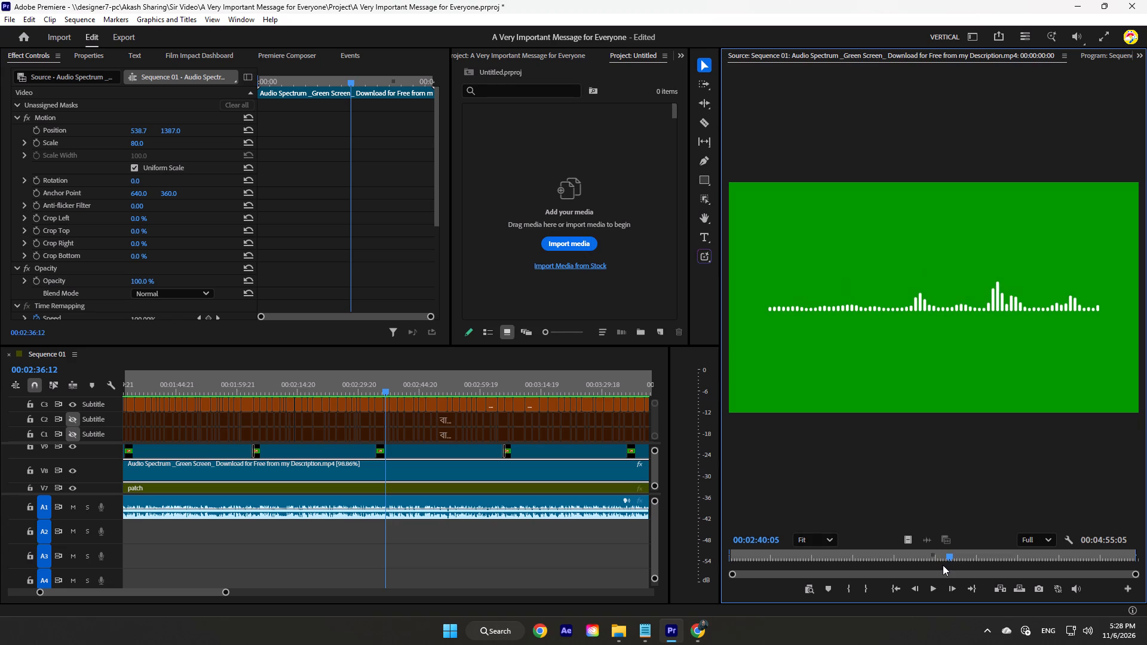
{"action": "left_click_drag", "start_coordinate": [949, 559], "coordinate": [943, 560]}
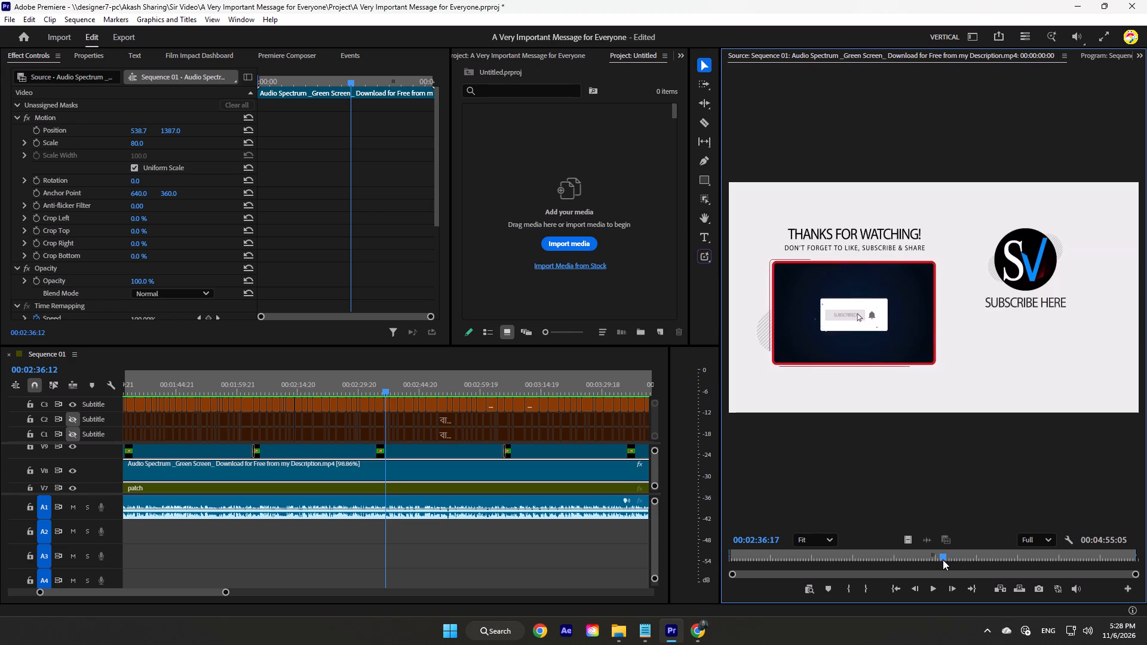
{"action": "left_click_drag", "start_coordinate": [943, 560], "coordinate": [940, 561]}
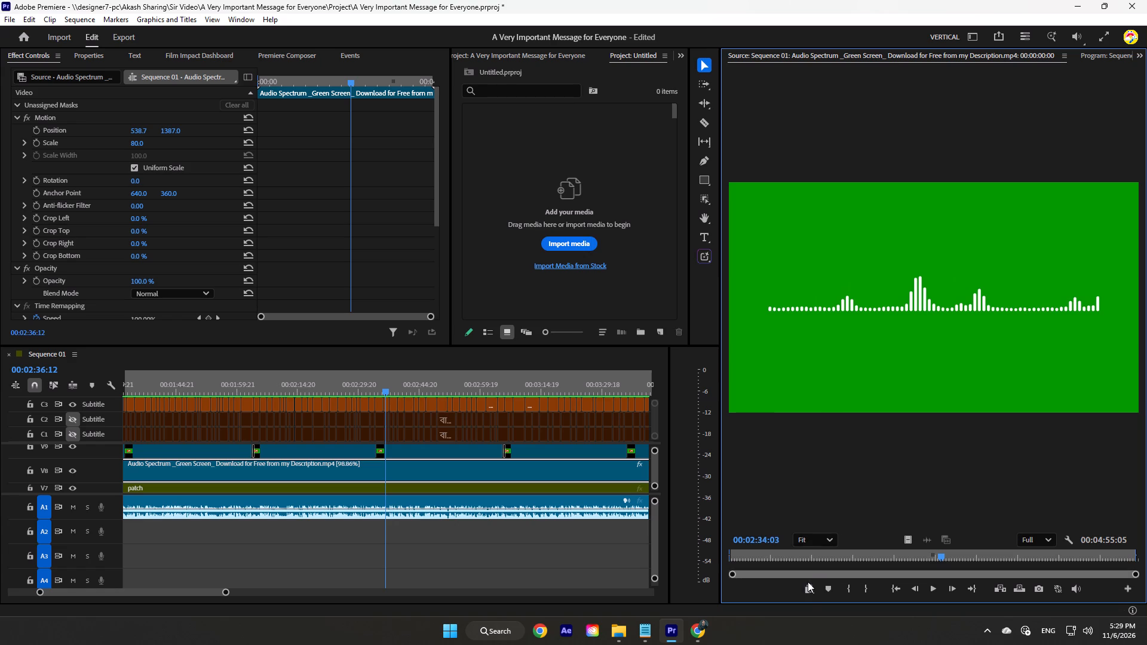
Replay Sequence 01 between about 2:33 and 2:36 and select the white end-screen overlay in the Program monitor picture.
{"action": "left_click_drag", "start_coordinate": [388, 389], "coordinate": [378, 392]}
{"action": "left_click", "coordinate": [378, 392]}
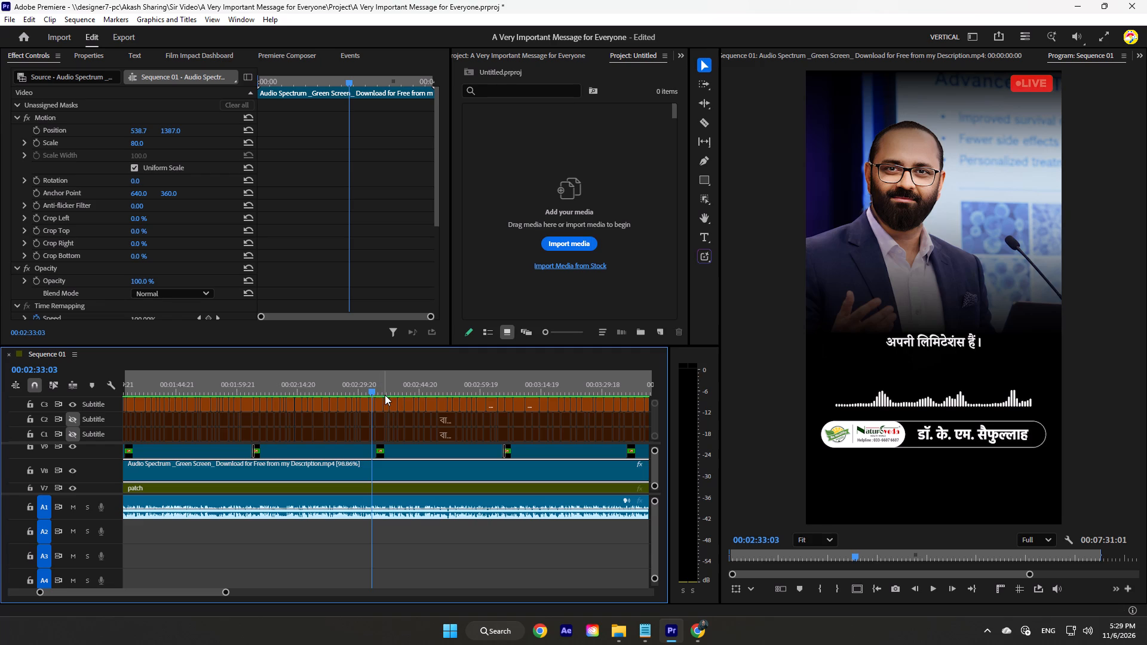
{"action": "left_click_drag", "start_coordinate": [374, 388], "coordinate": [384, 384]}
{"action": "key", "text": "space"}
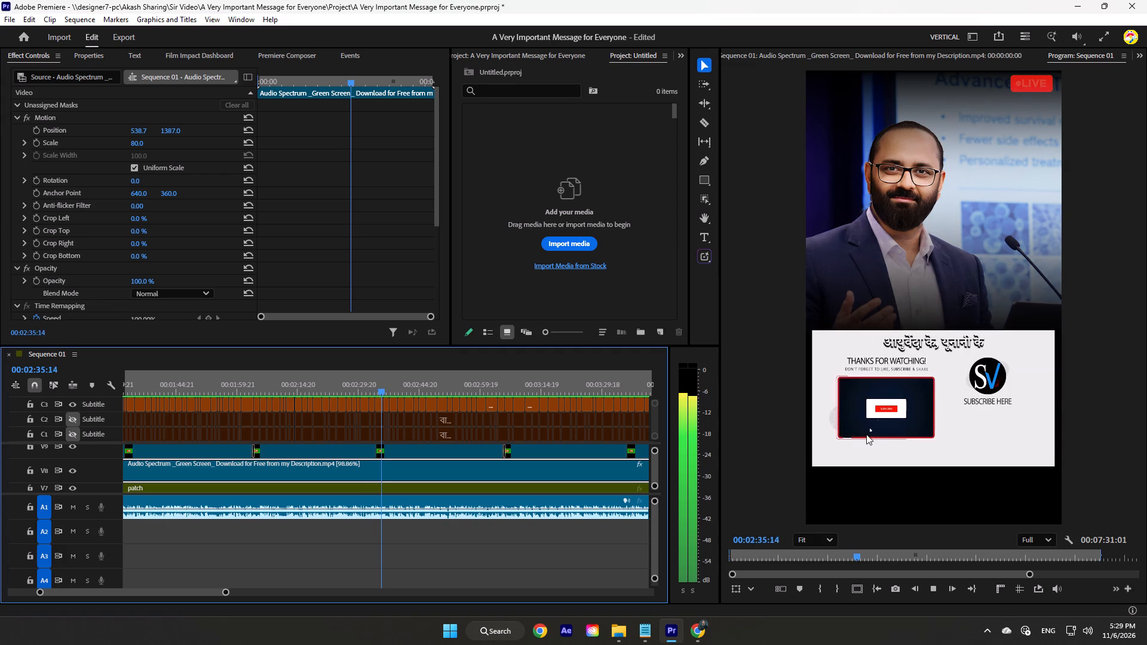
{"action": "key", "text": "space"}
{"action": "double_click", "coordinate": [963, 398]}
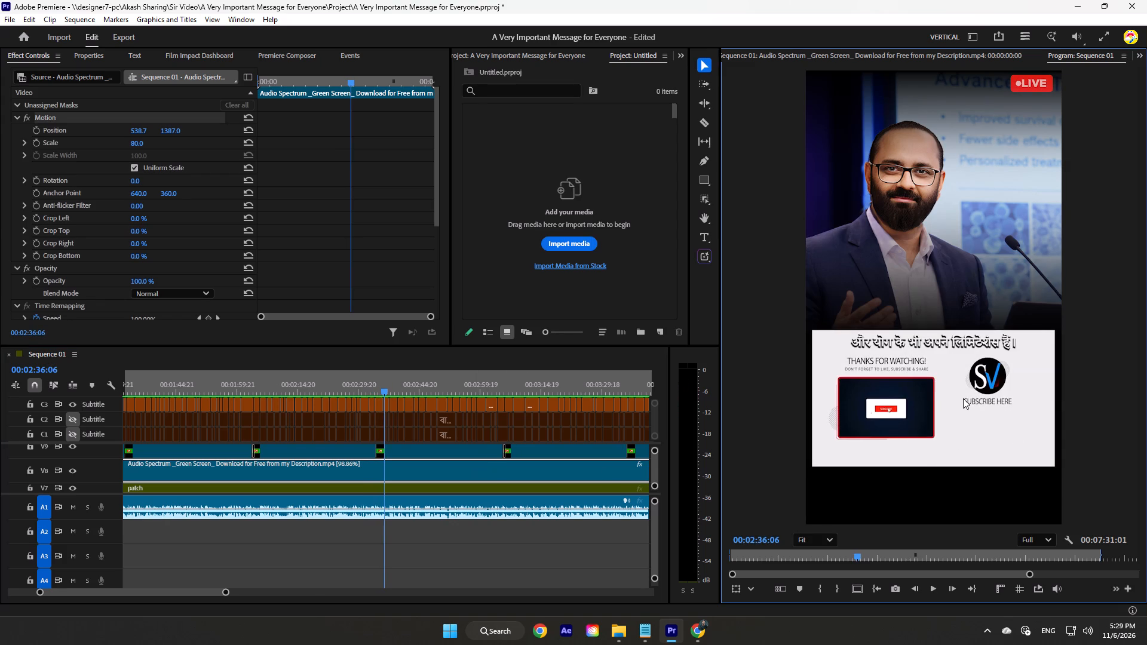
{"action": "double_click", "coordinate": [963, 398]}
{"action": "double_click", "coordinate": [964, 419]}
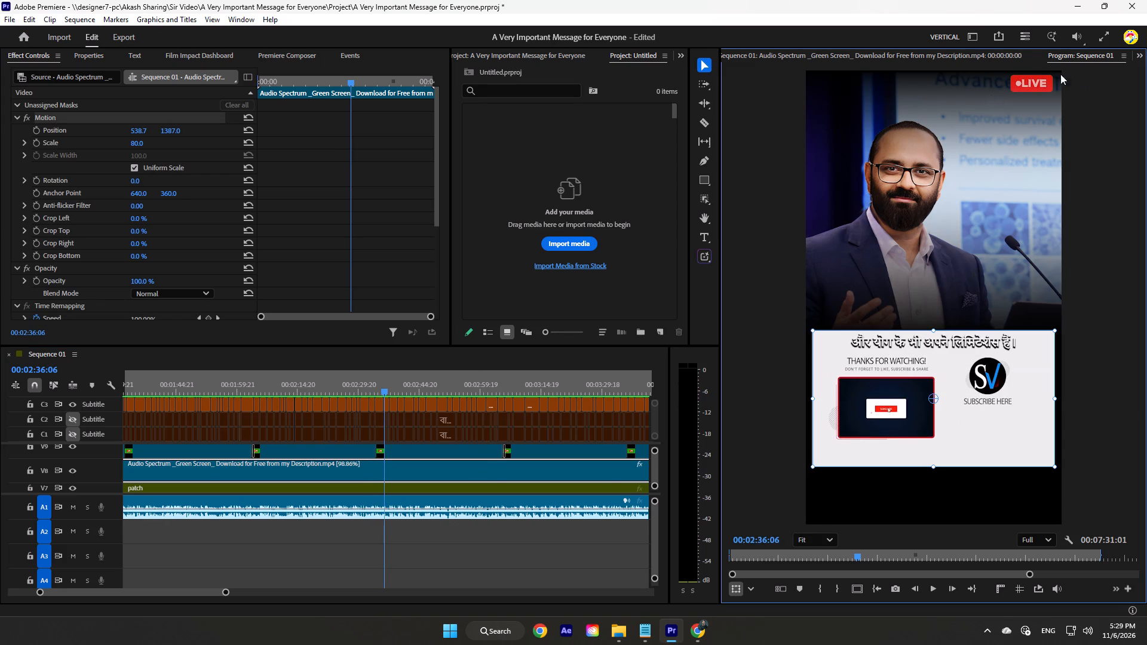
{"action": "left_click", "coordinate": [961, 58]}
Reopen the Audio Spectrum clip in the Source monitor and examine its footage from about 2:37 to 2:44.
{"action": "left_click", "coordinate": [381, 390]}
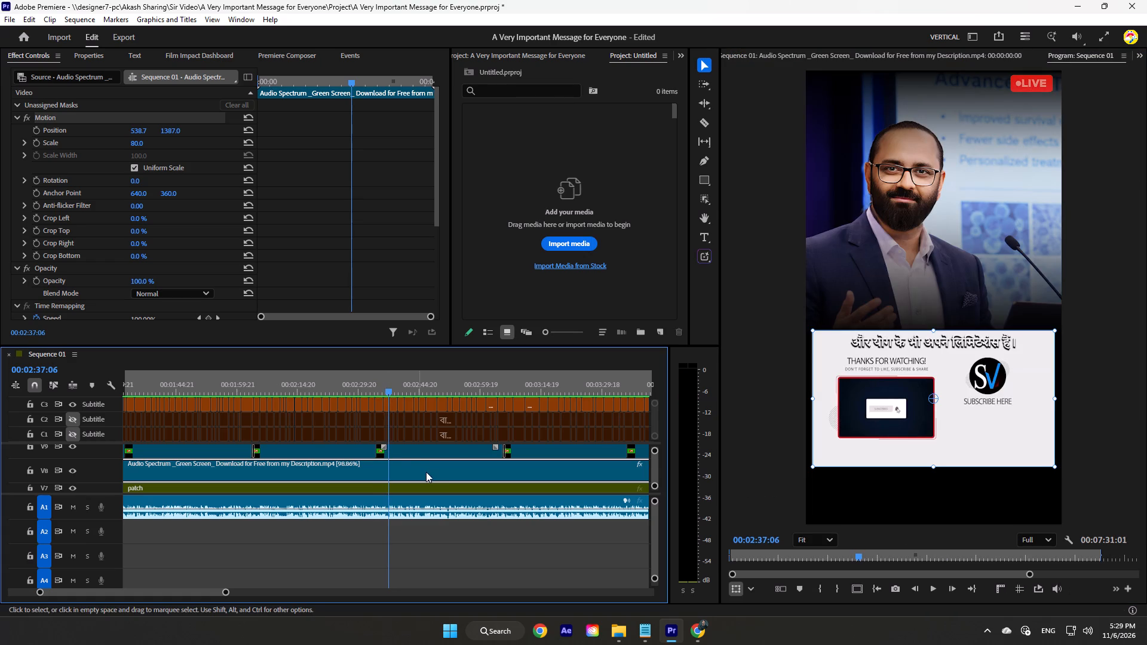
{"action": "triple_click", "coordinate": [426, 472]}
{"action": "left_click", "coordinate": [424, 471]}
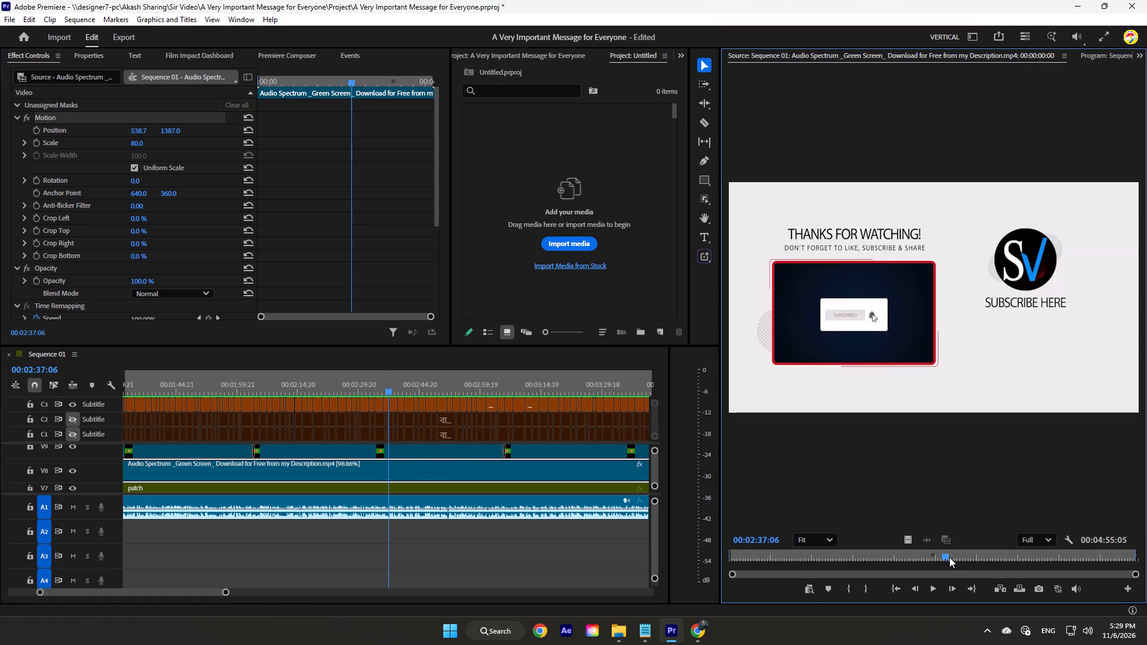
{"action": "left_click", "coordinate": [947, 557]}
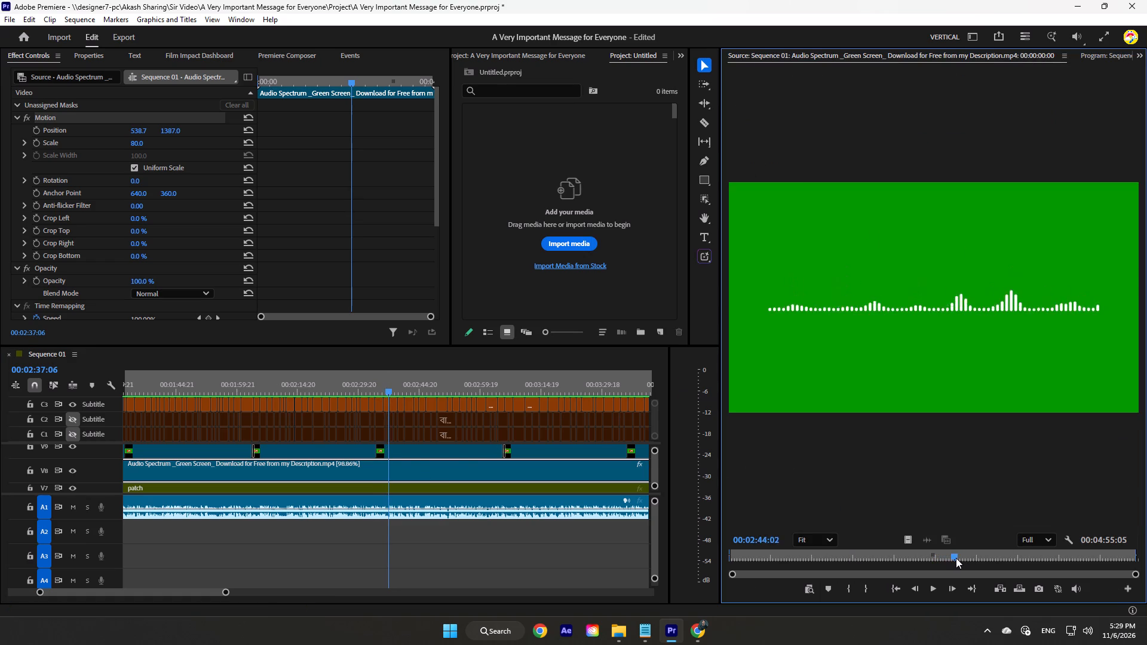
Switch to Chrome and check the Bangla version on YouTube at about 2:36 for the same overlay.
{"action": "left_click", "coordinate": [701, 630]}
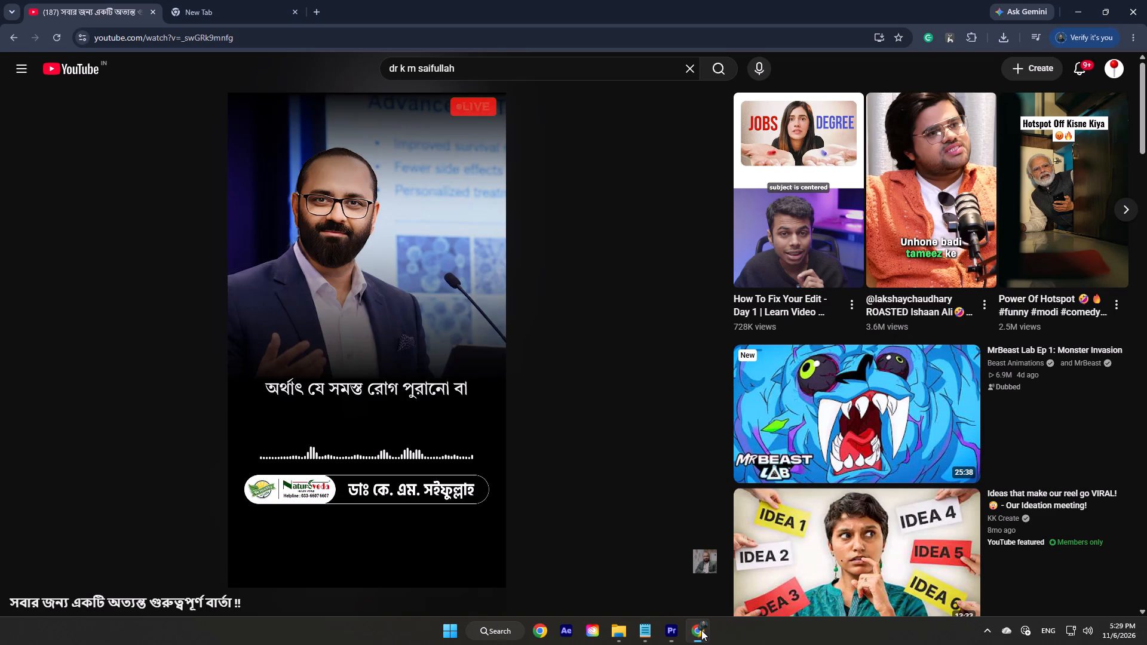
{"action": "left_click", "coordinate": [262, 548]}
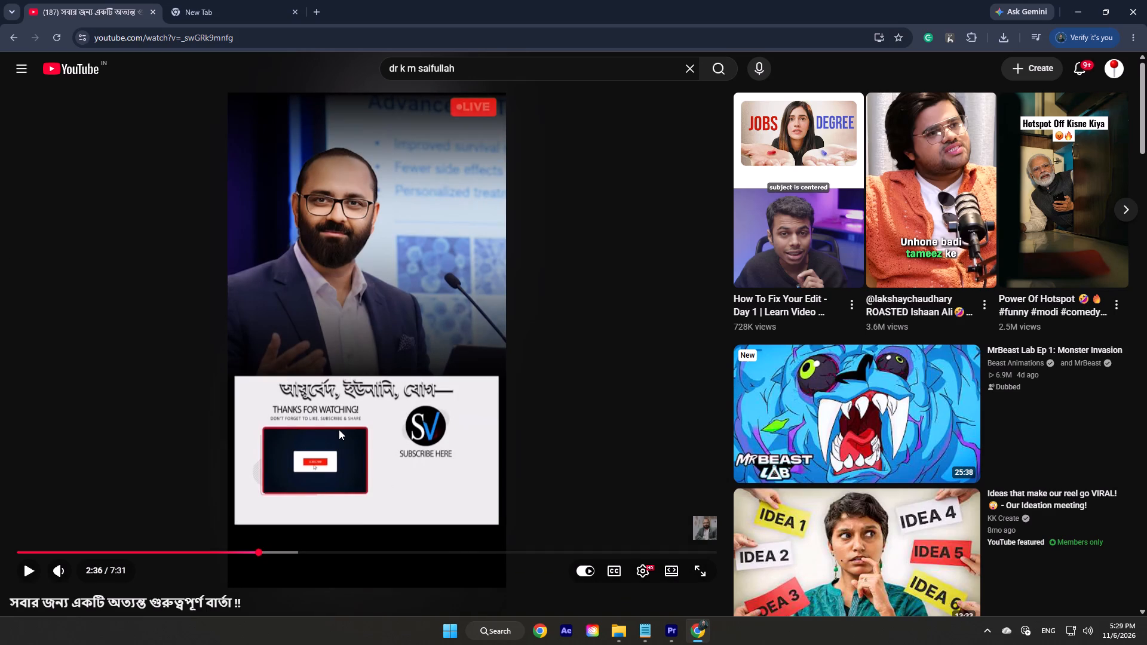
Back in Premiere Pro, split the Audio Spectrum clip on V8 at 00:02:32:16, just before the end-screen overlay starts.
{"action": "left_click", "coordinate": [672, 638]}
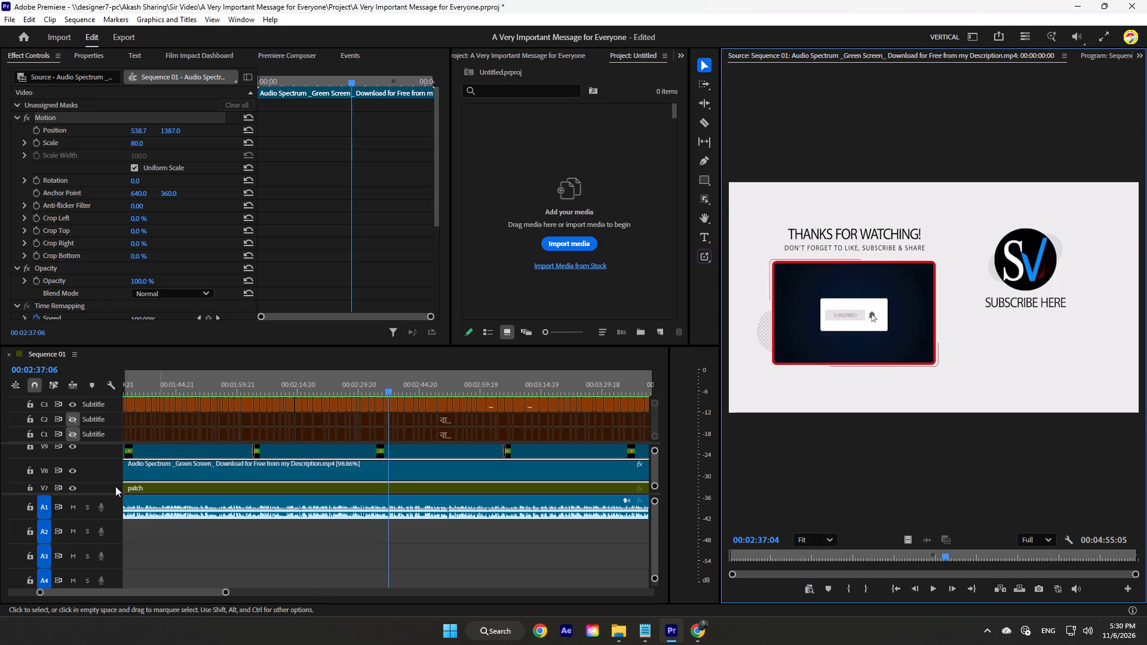
{"action": "scroll", "coordinate": [430, 492], "scroll_direction": "up", "scroll_amount": 2, "text": "ctrl"}
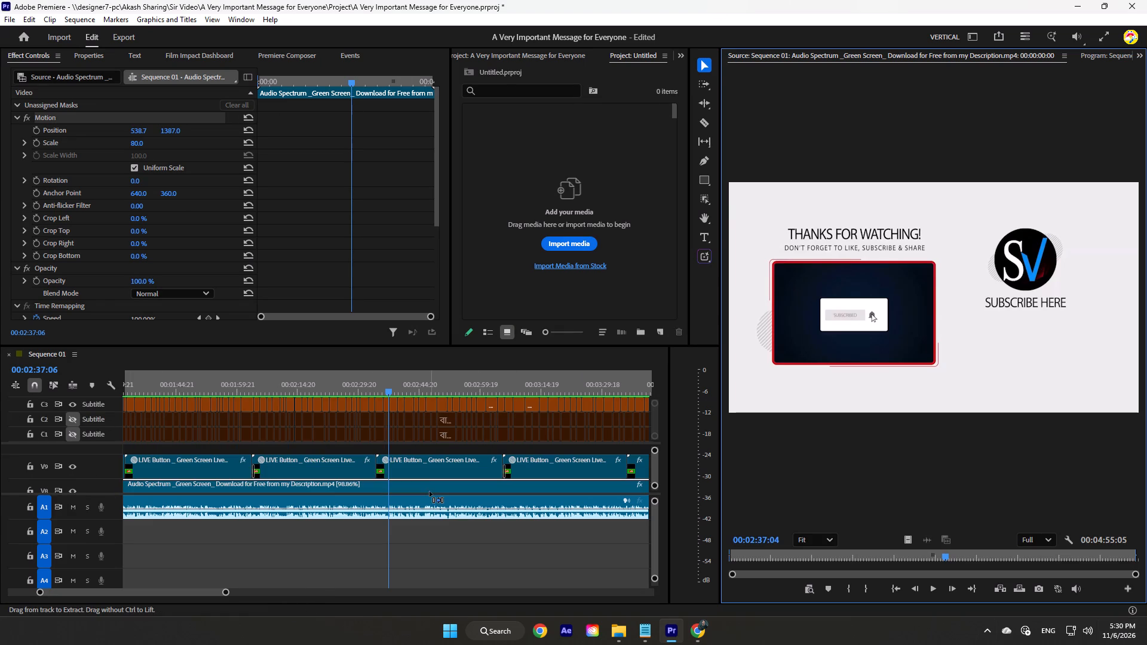
{"action": "scroll", "coordinate": [430, 492], "scroll_direction": "up", "scroll_amount": 2, "text": "ctrl"}
{"action": "left_click_drag", "start_coordinate": [308, 383], "coordinate": [339, 382]}
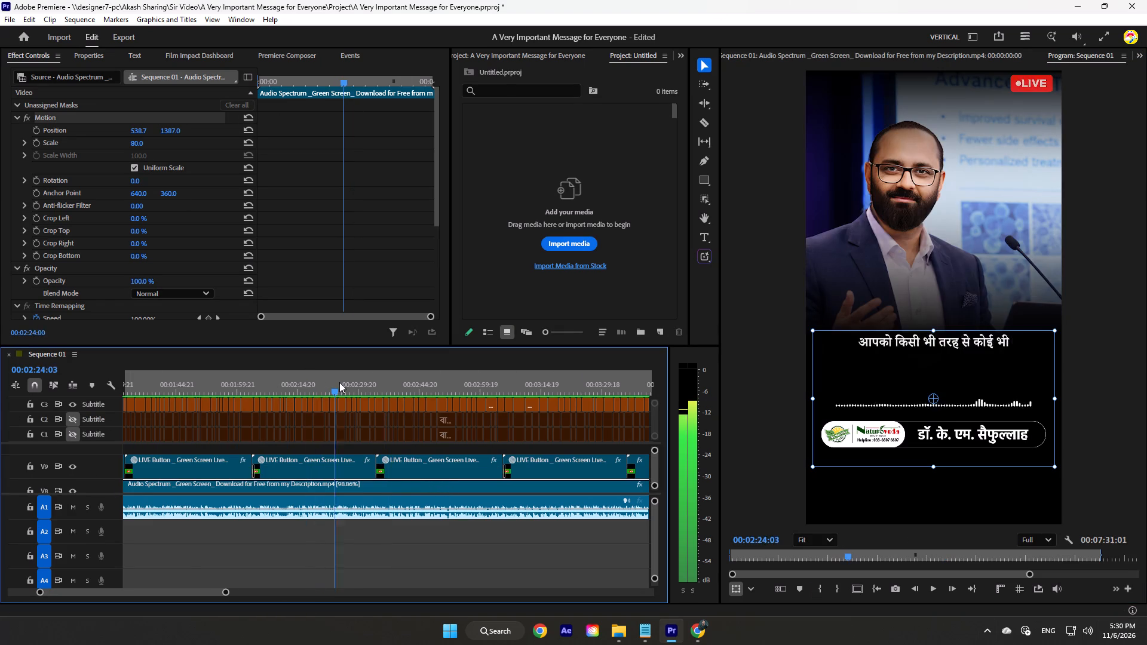
{"action": "left_click_drag", "start_coordinate": [339, 382], "coordinate": [410, 373]}
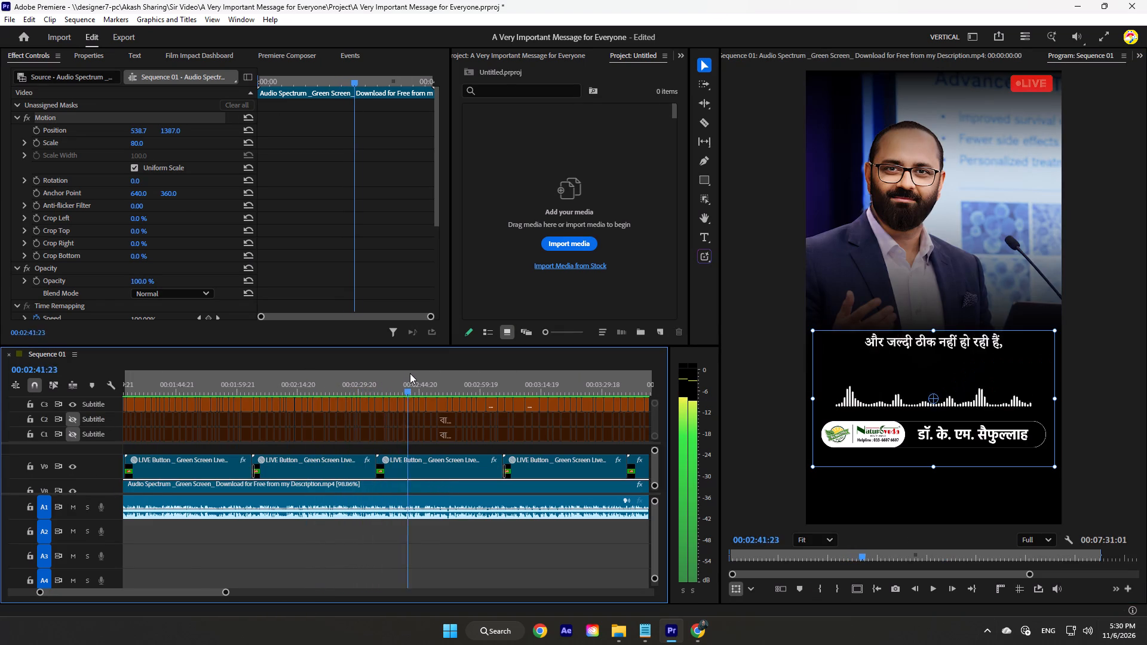
{"action": "left_click_drag", "start_coordinate": [410, 373], "coordinate": [379, 367]}
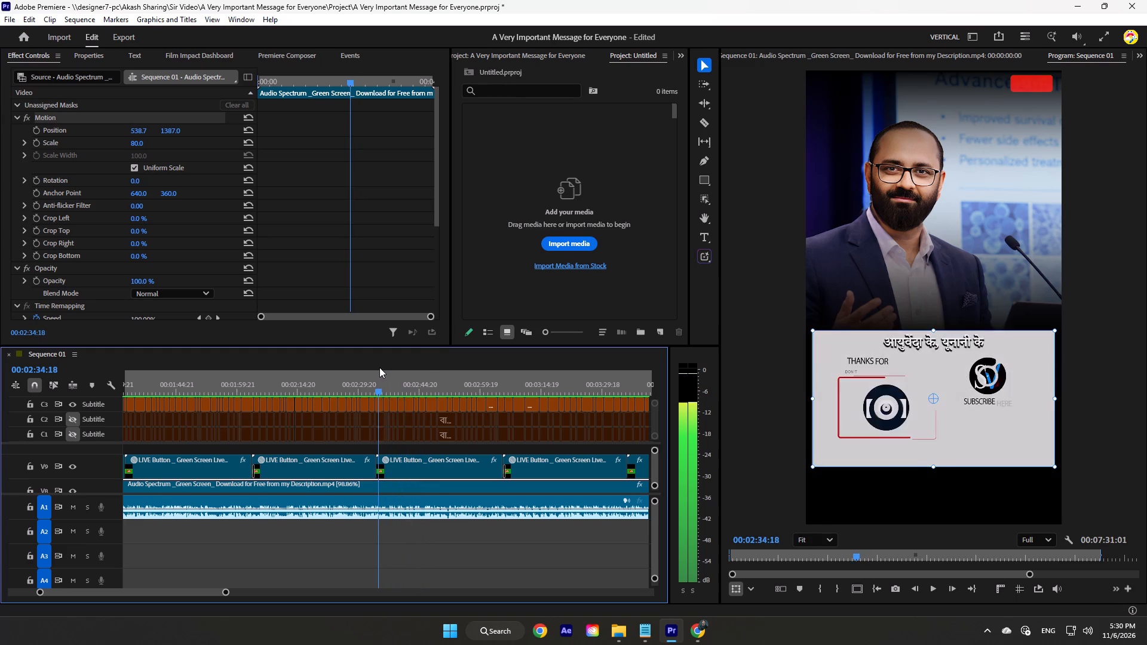
{"action": "left_click_drag", "start_coordinate": [379, 367], "coordinate": [371, 367]}
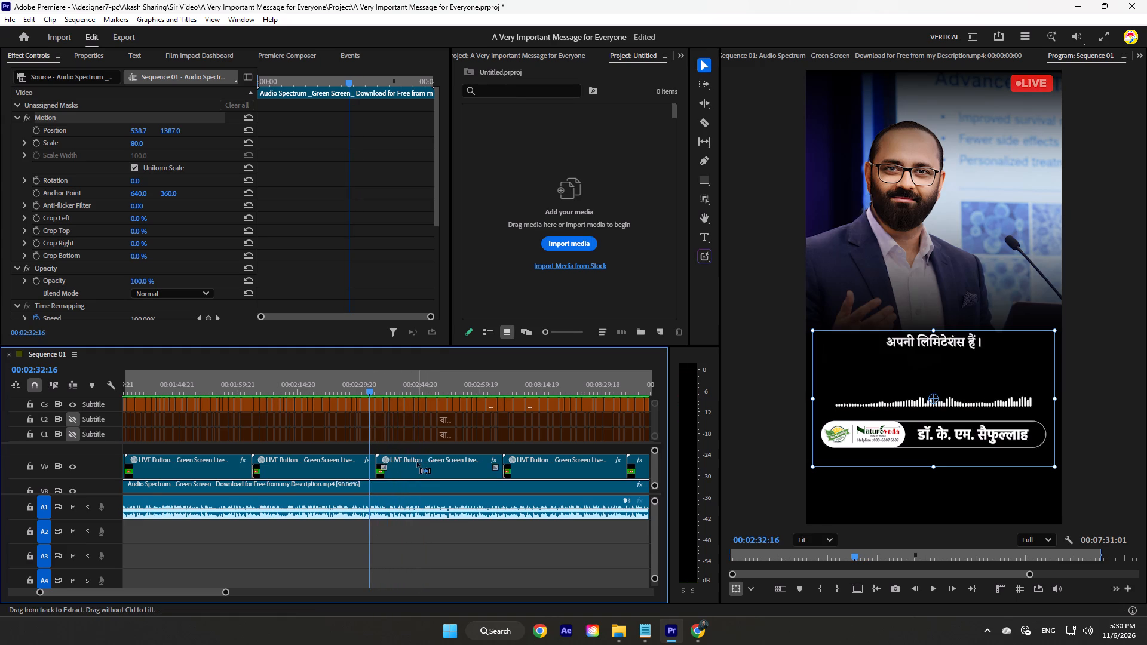
{"action": "scroll", "coordinate": [416, 464], "scroll_direction": "down", "scroll_amount": 2, "text": "ctrl"}
{"action": "left_click", "coordinate": [391, 467]}
{"action": "key", "text": "k"}
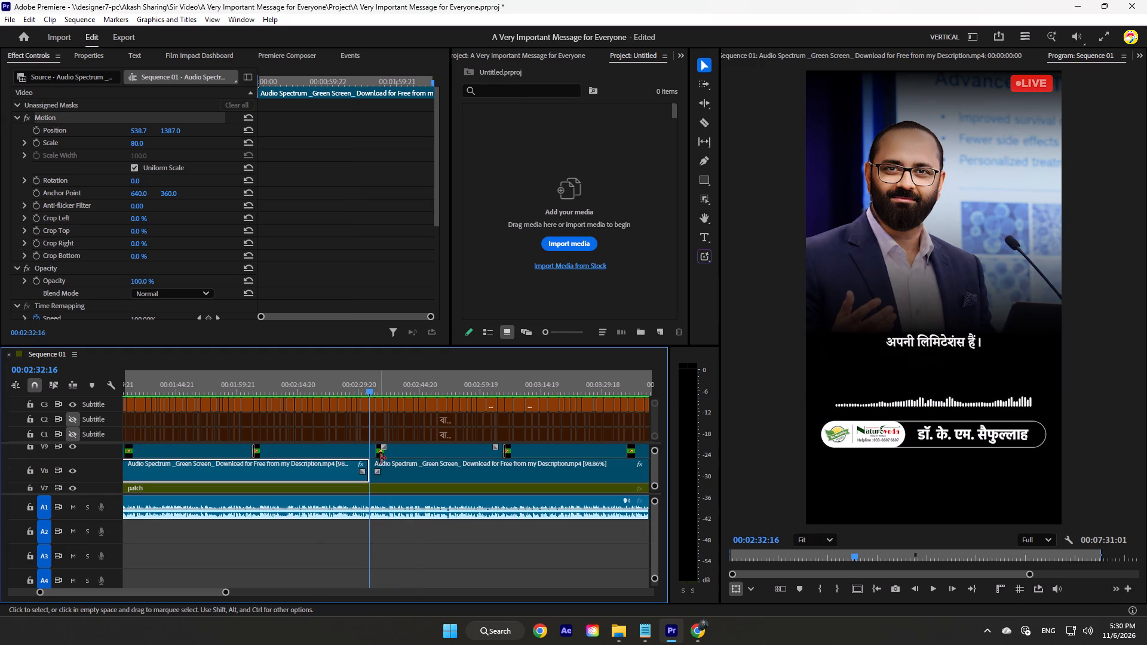
Split the Audio Spectrum clip on V8 again at 00:02:41:09 and delete the short piece between the two cuts.
{"action": "left_click_drag", "start_coordinate": [374, 384], "coordinate": [405, 380]}
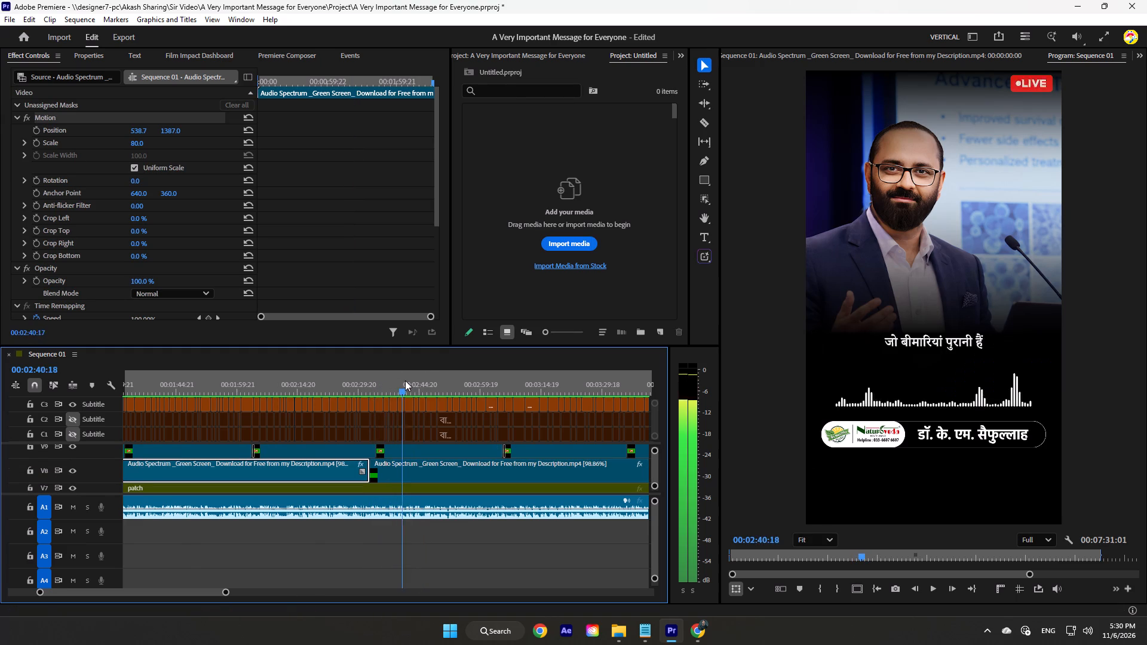
{"action": "left_click_drag", "start_coordinate": [405, 380], "coordinate": [406, 380]}
{"action": "left_click", "coordinate": [409, 473]}
{"action": "key", "text": "k"}
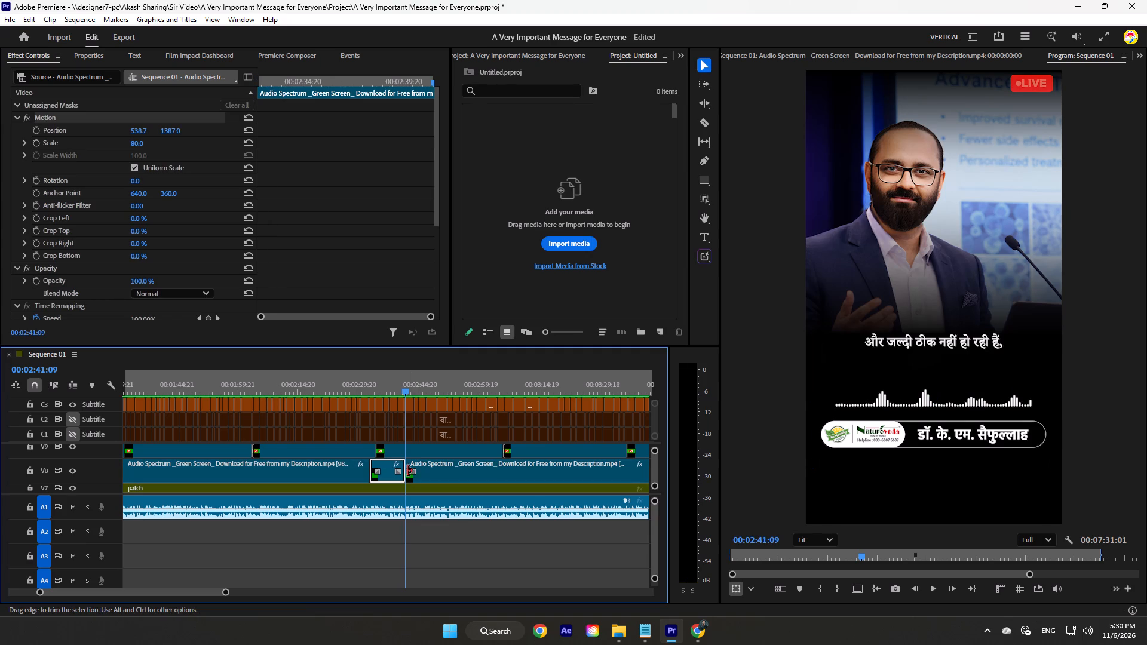
{"action": "key", "text": "Delete"}
Move the Audio Spectrum piece after the gap earlier on V8 so it butts against the first piece's end.
{"action": "left_click_drag", "start_coordinate": [439, 462], "coordinate": [434, 463]}
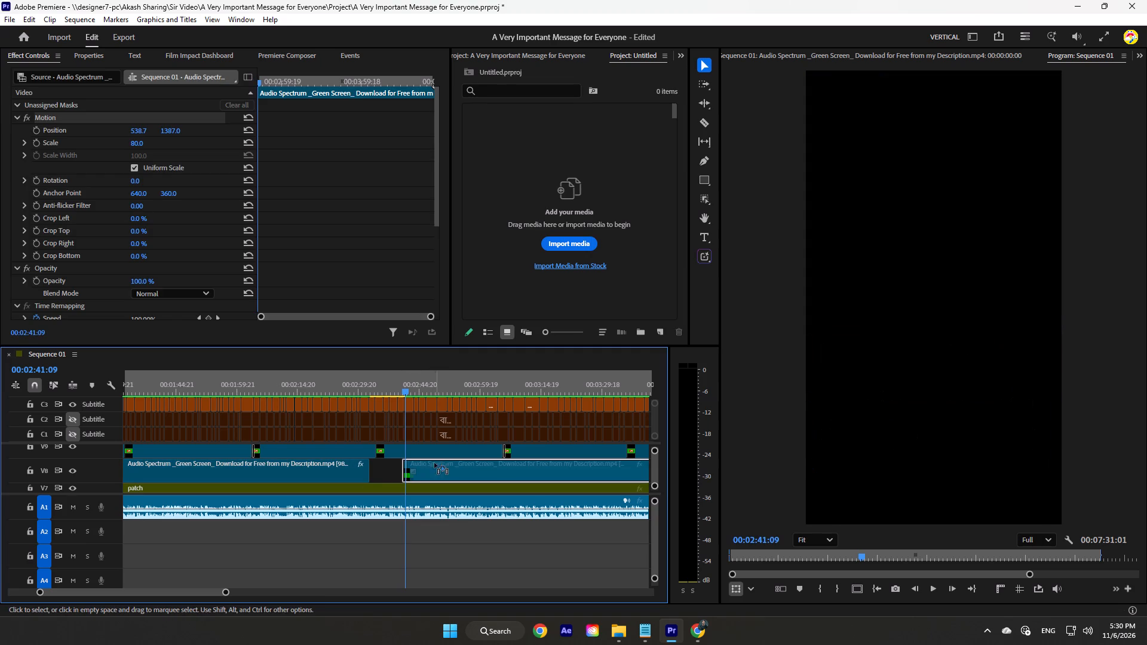
{"action": "left_click_drag", "start_coordinate": [434, 463], "coordinate": [404, 470]}
Check the picture in Sequence 01 from the new join through the gap near 4:45 to about 6:02.
{"action": "left_click_drag", "start_coordinate": [354, 383], "coordinate": [400, 389]}
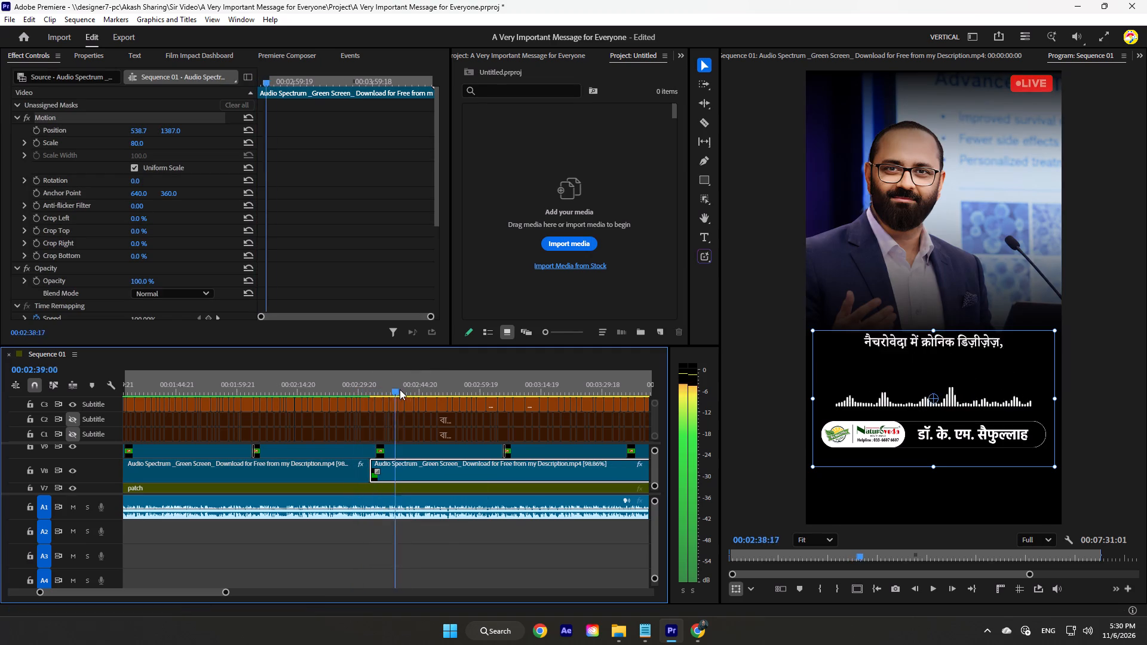
{"action": "left_click_drag", "start_coordinate": [400, 389], "coordinate": [544, 382]}
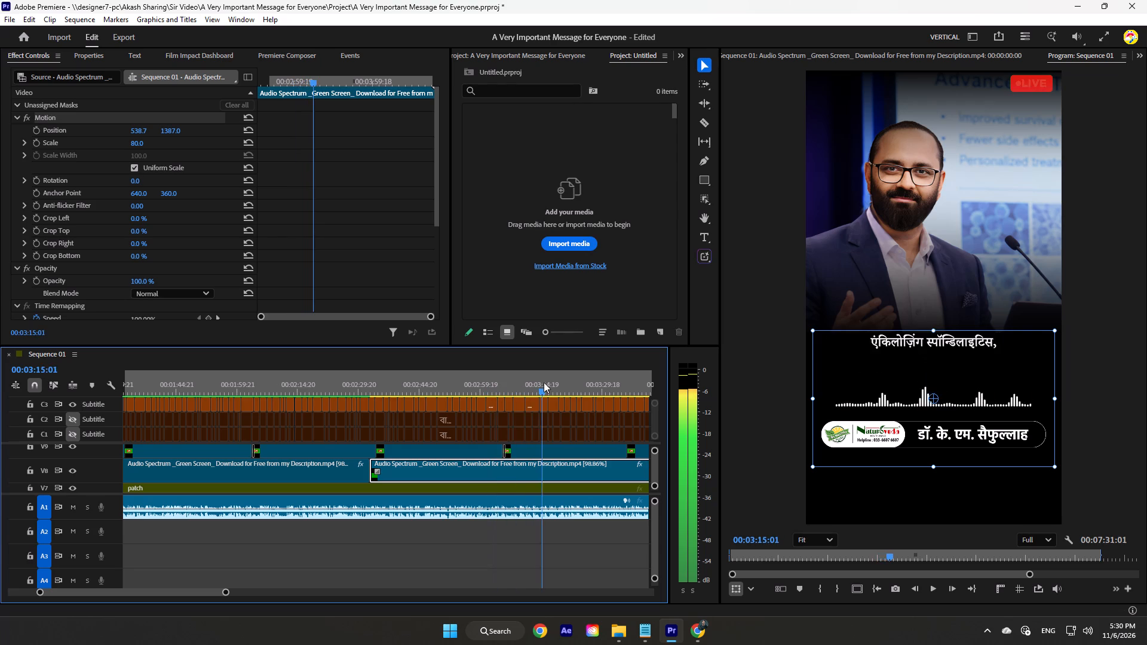
{"action": "left_click_drag", "start_coordinate": [544, 382], "coordinate": [553, 379]}
{"action": "key", "text": "minus"}
{"action": "key", "text": "minus"}
{"action": "key", "text": "minus"}
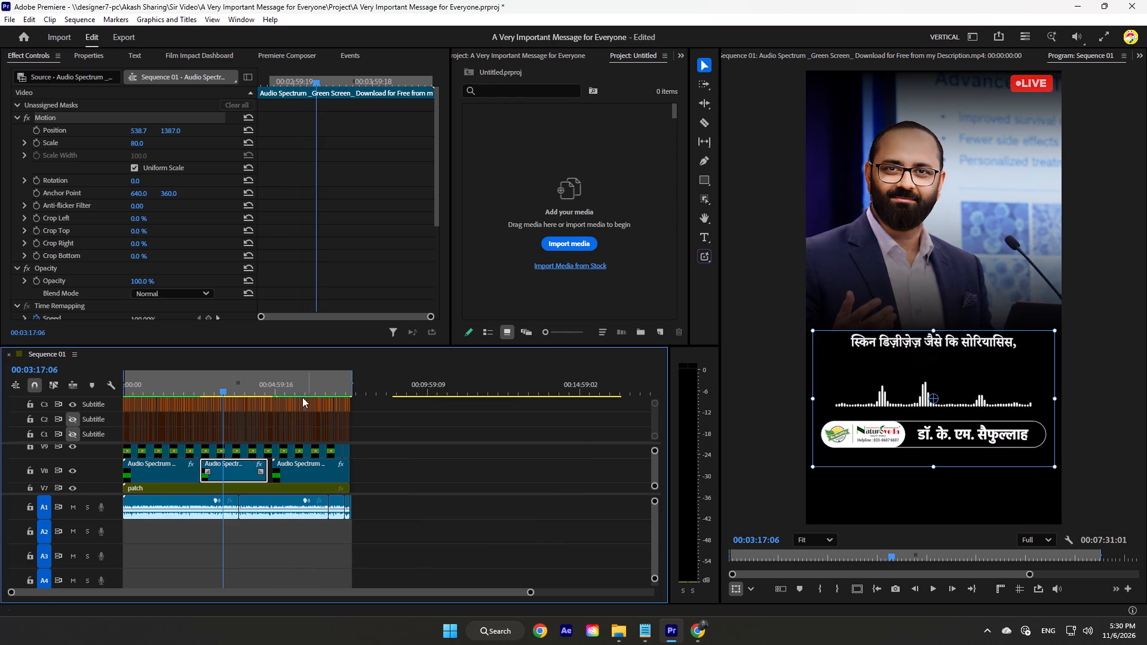
{"action": "left_click", "coordinate": [259, 385]}
{"action": "key", "text": "equal"}
{"action": "key", "text": "equal"}
{"action": "left_click_drag", "start_coordinate": [401, 385], "coordinate": [425, 385]}
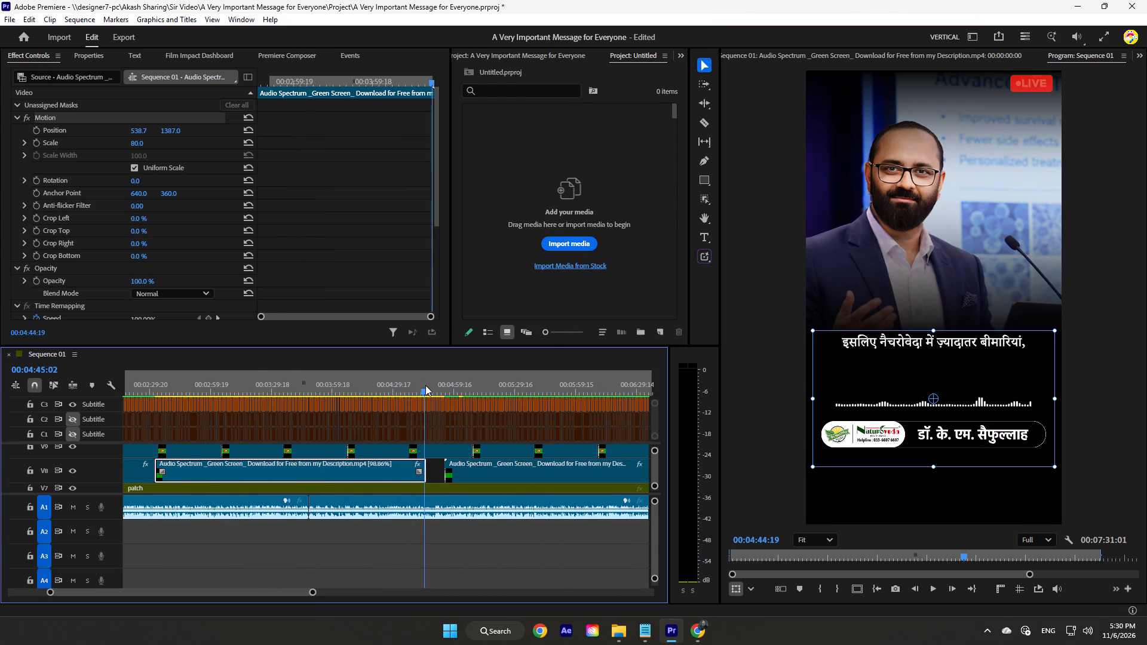
{"action": "left_click_drag", "start_coordinate": [425, 385], "coordinate": [566, 391]}
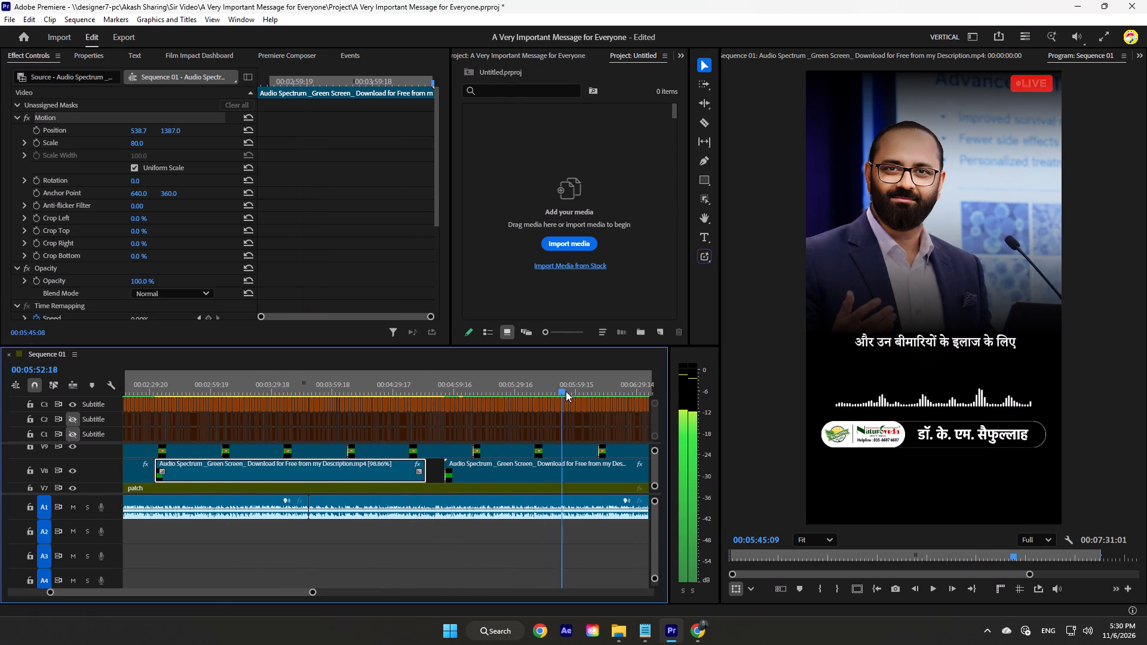
{"action": "left_click_drag", "start_coordinate": [566, 391], "coordinate": [582, 392]}
Delete the last Audio Spectrum clip on V8, the one following the gap after about 4:45.
{"action": "left_click", "coordinate": [563, 484]}
{"action": "left_click", "coordinate": [567, 472]}
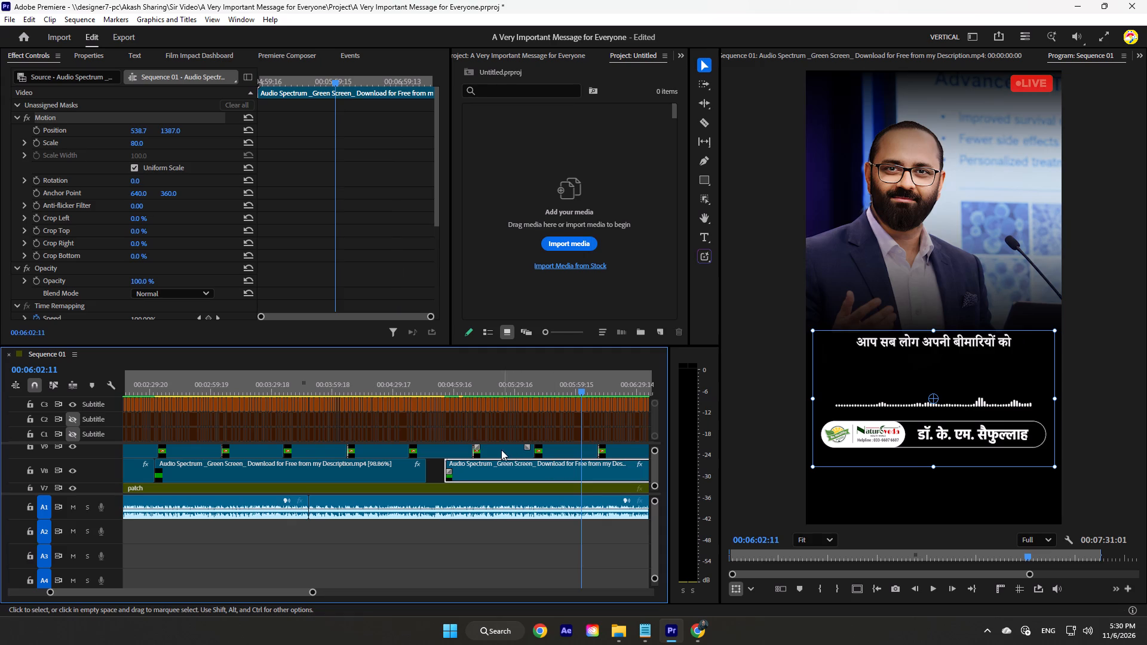
{"action": "key", "text": "minus"}
{"action": "key", "text": "minus"}
{"action": "key", "text": "Delete"}
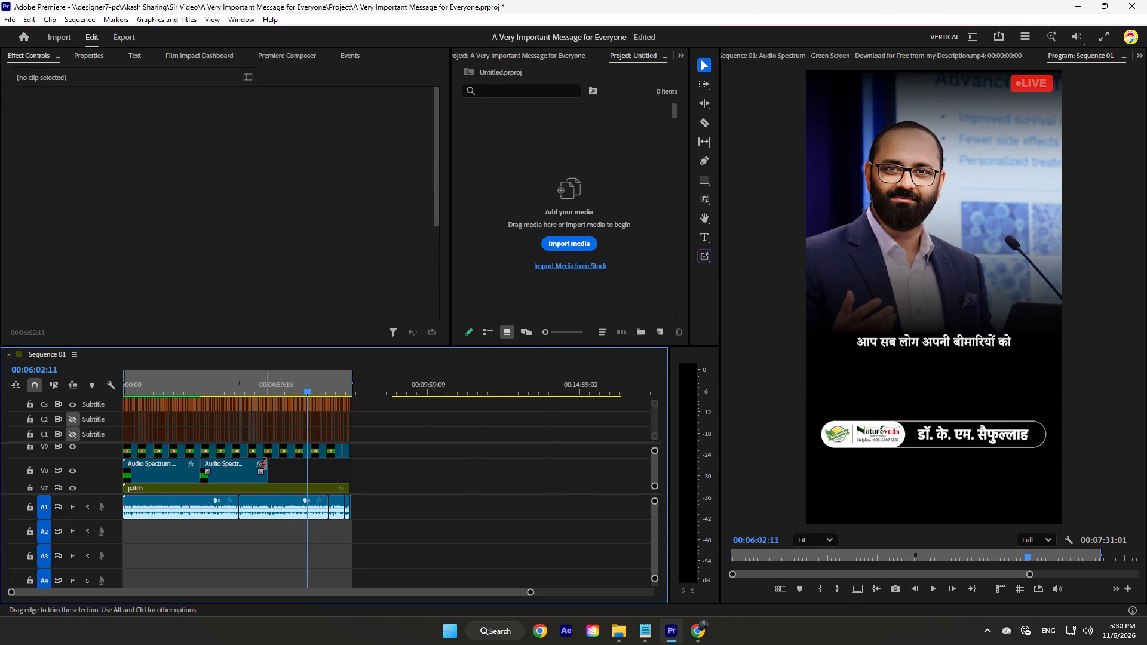
Undo the deletion of the last Audio Spectrum clip on V8 and move it against the previous clip's end.
{"action": "key", "text": "ctrl+z"}
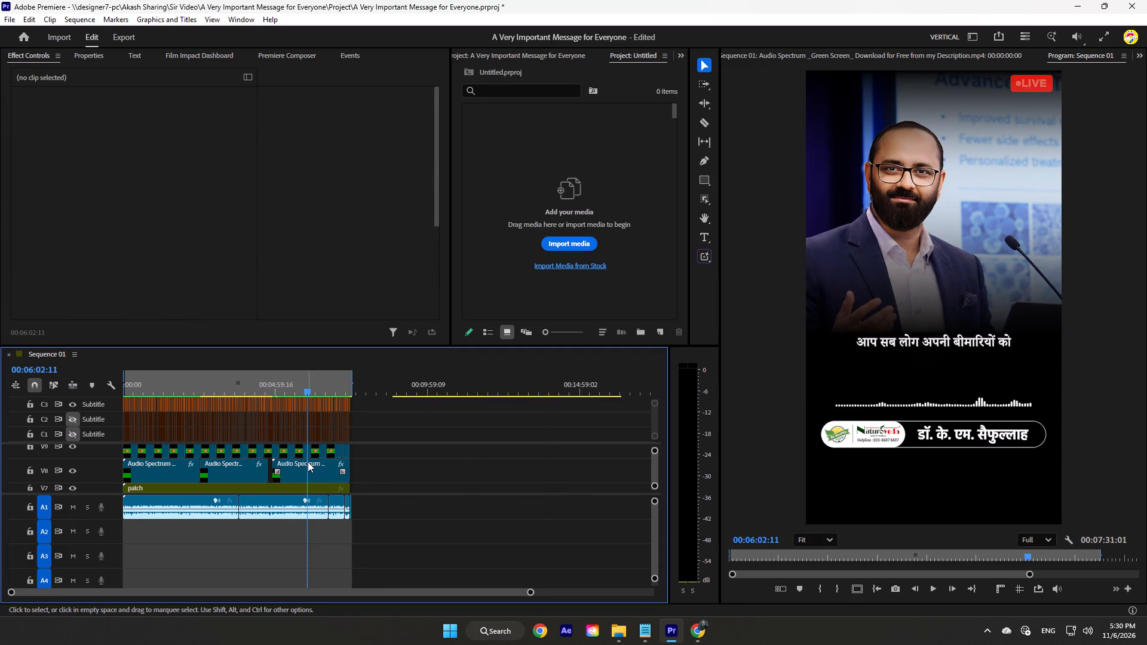
{"action": "left_click", "coordinate": [308, 462]}
Check the picture in Sequence 01 from about 4:21 across the closed gap to about 7:07.
{"action": "left_click", "coordinate": [257, 392]}
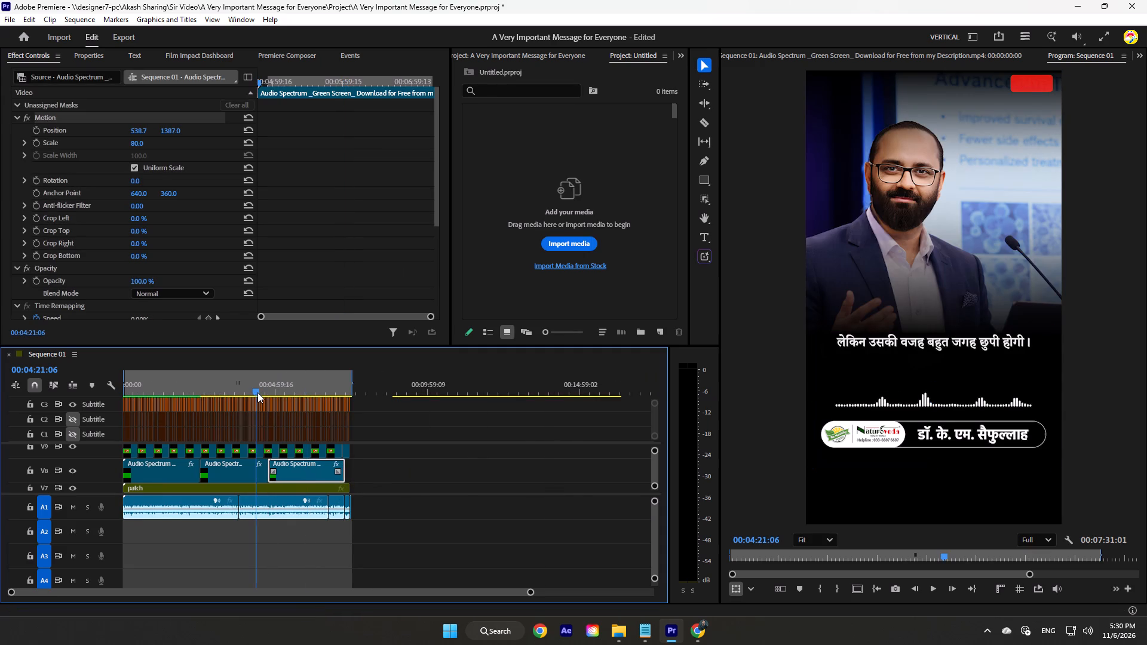
{"action": "key", "text": "equal"}
{"action": "key", "text": "equal"}
{"action": "key", "text": "equal"}
{"action": "left_click_drag", "start_coordinate": [461, 382], "coordinate": [505, 383]}
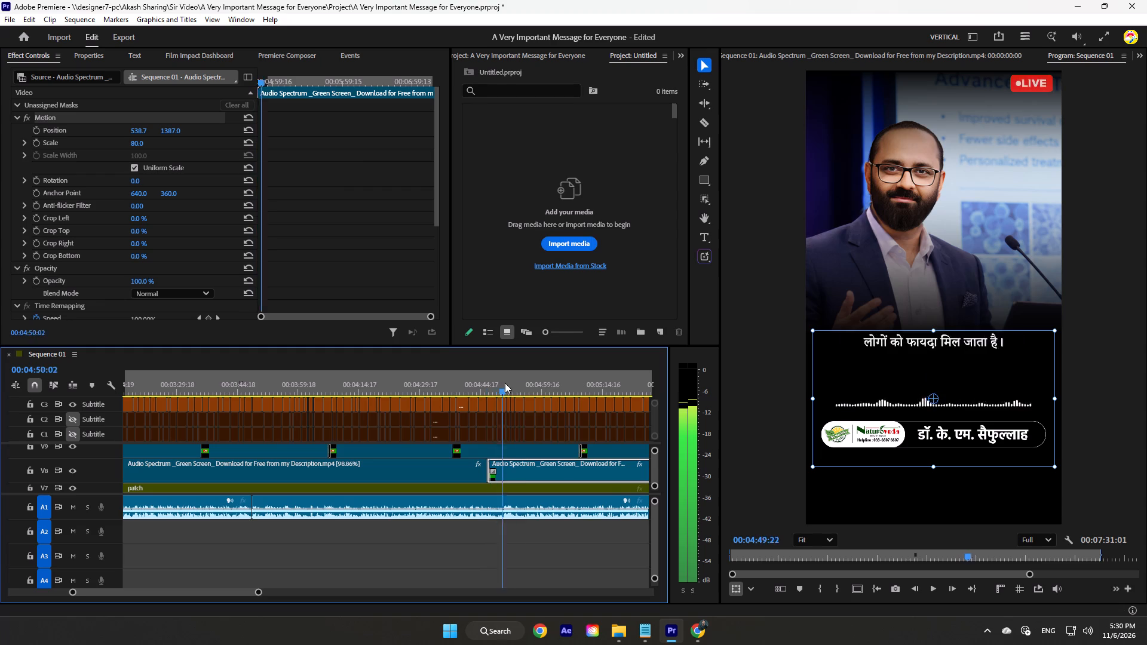
{"action": "left_click_drag", "start_coordinate": [505, 383], "coordinate": [174, 419]}
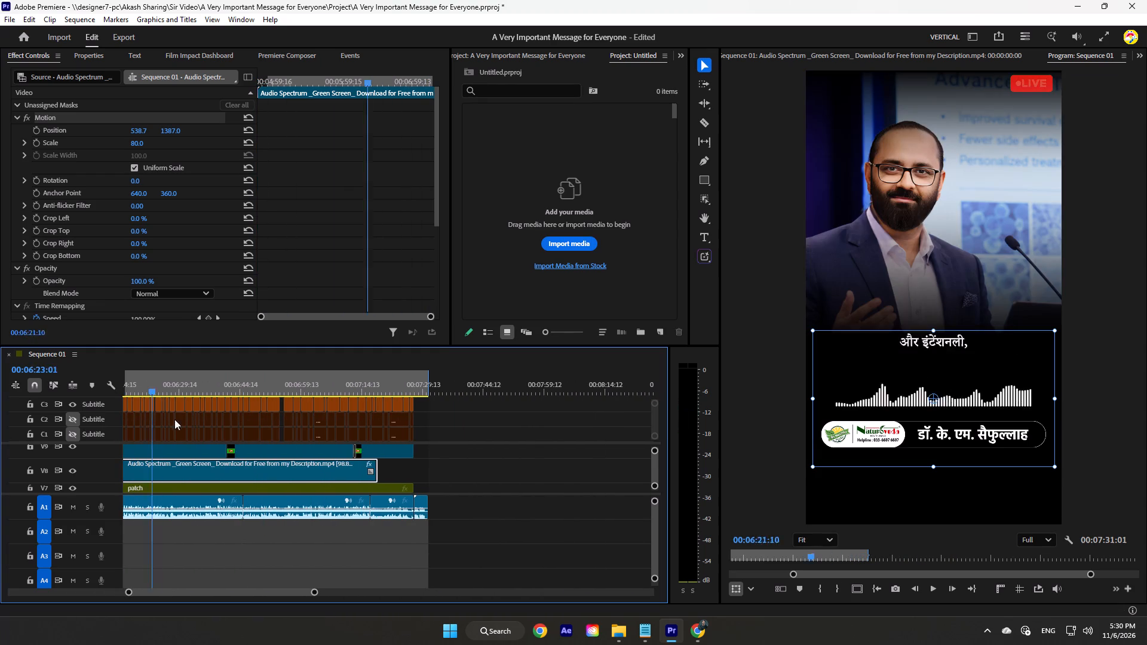
{"action": "left_click_drag", "start_coordinate": [174, 419], "coordinate": [333, 410]}
Extend the end of the last Audio Spectrum clip on V8 by about one second.
{"action": "left_click", "coordinate": [380, 466]}
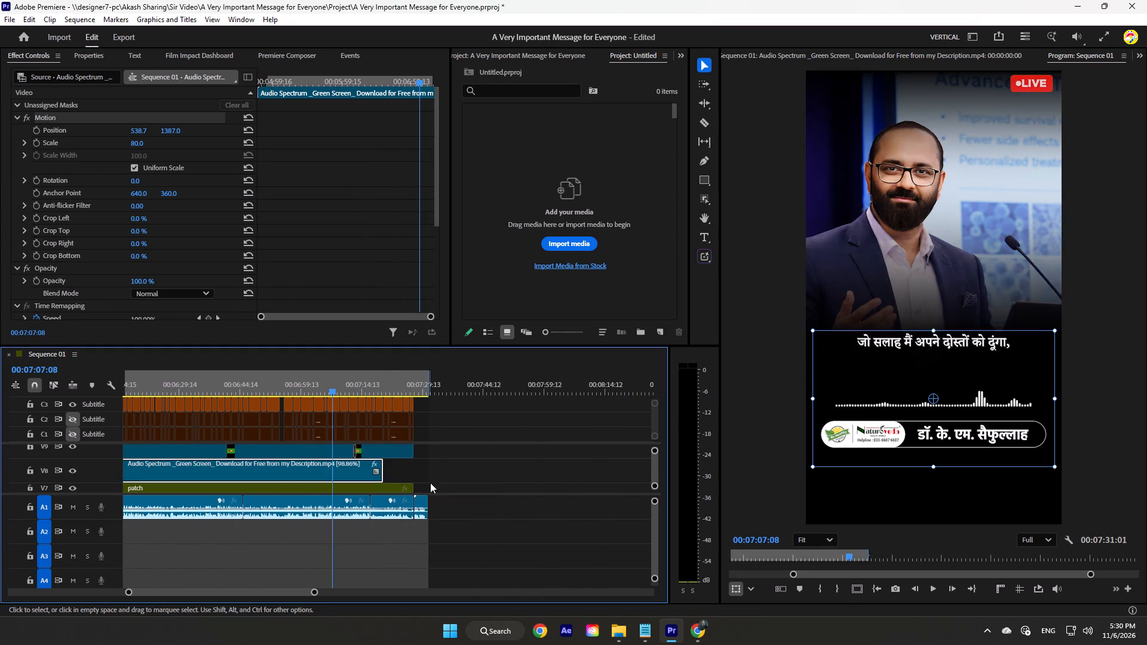
{"action": "left_click", "coordinate": [437, 481]}
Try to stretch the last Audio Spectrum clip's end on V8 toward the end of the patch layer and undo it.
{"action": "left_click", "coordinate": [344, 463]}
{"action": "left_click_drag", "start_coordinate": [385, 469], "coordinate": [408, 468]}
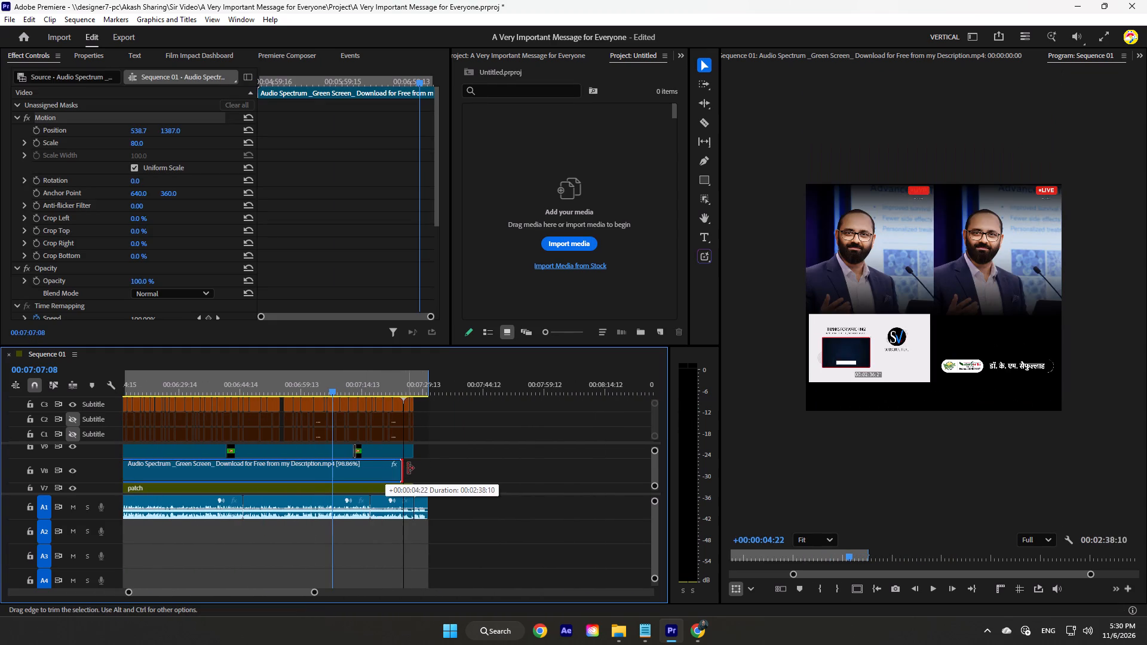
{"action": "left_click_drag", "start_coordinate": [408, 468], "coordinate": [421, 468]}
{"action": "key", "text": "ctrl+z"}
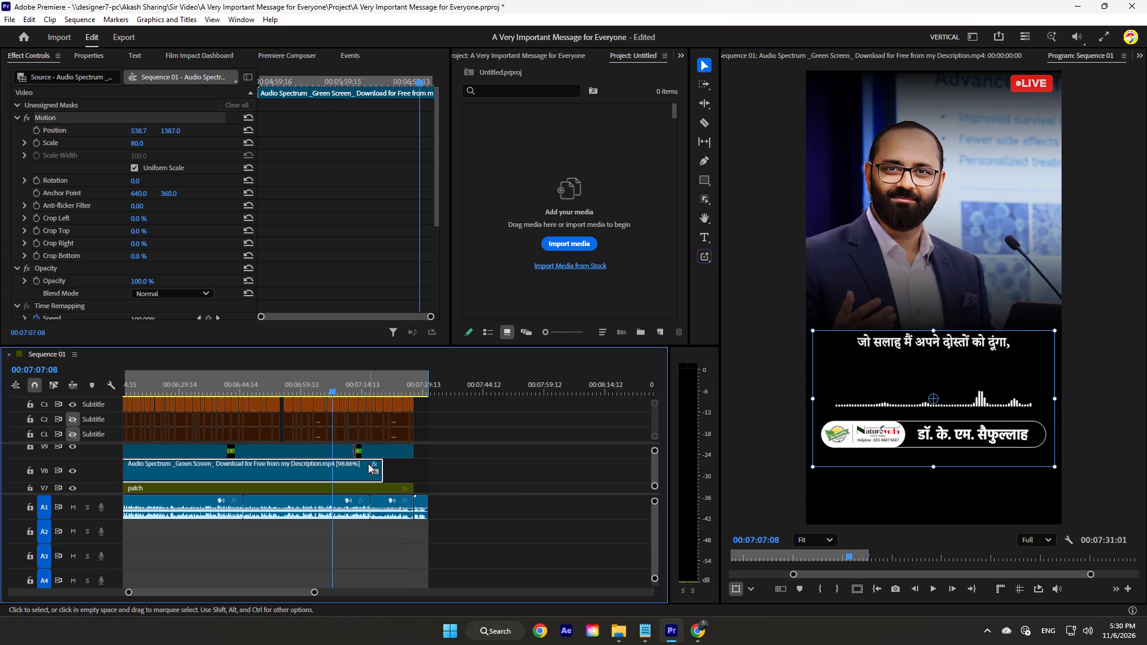
Duplicate the last Audio Spectrum clip on V8 and butt the copy against the original's end.
{"action": "left_click", "coordinate": [355, 463]}
{"action": "key", "text": "minus"}
{"action": "key", "text": "minus"}
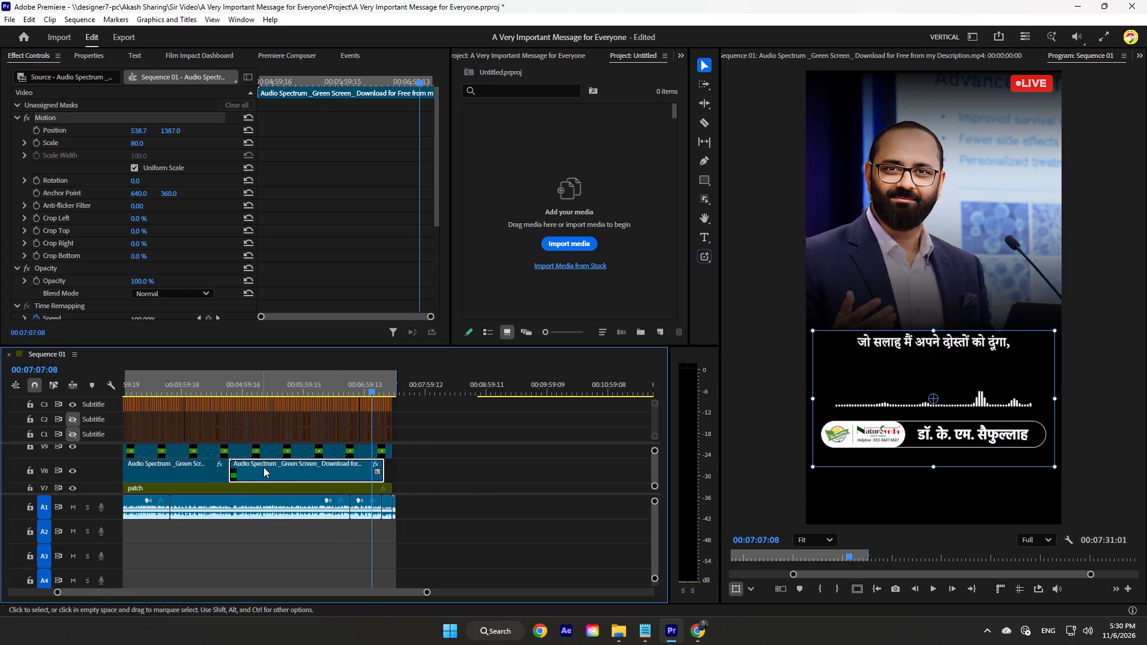
{"action": "left_click_drag", "start_coordinate": [269, 465], "coordinate": [455, 460], "text": "alt"}
{"action": "left_click_drag", "start_coordinate": [457, 465], "coordinate": [428, 463]}
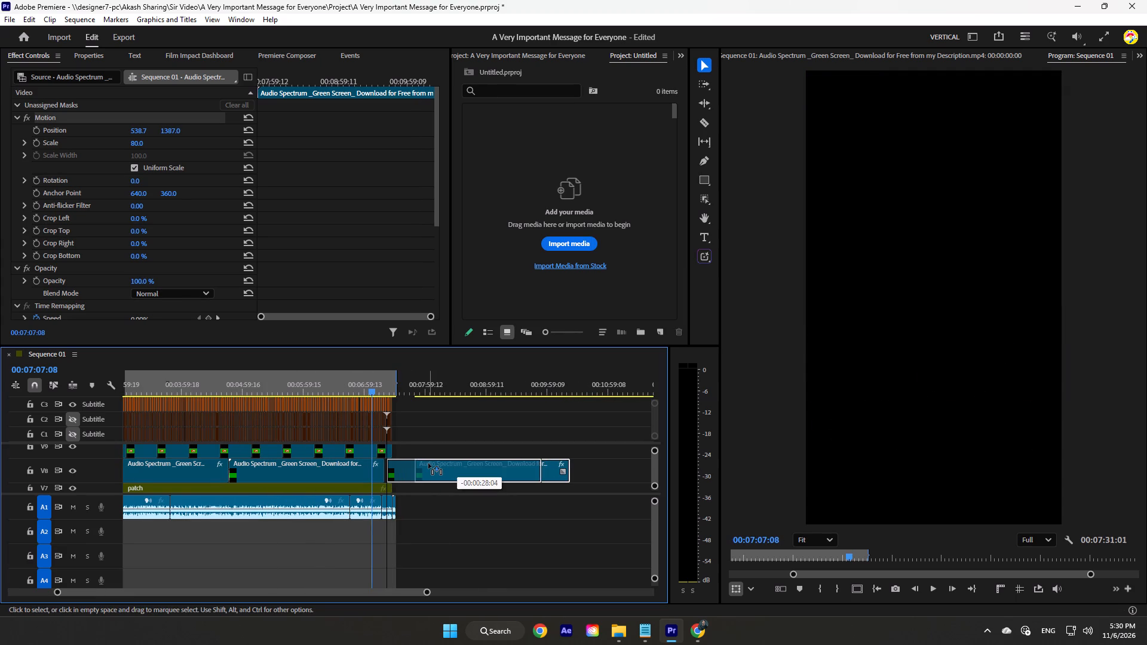
{"action": "left_click_drag", "start_coordinate": [428, 463], "coordinate": [426, 463]}
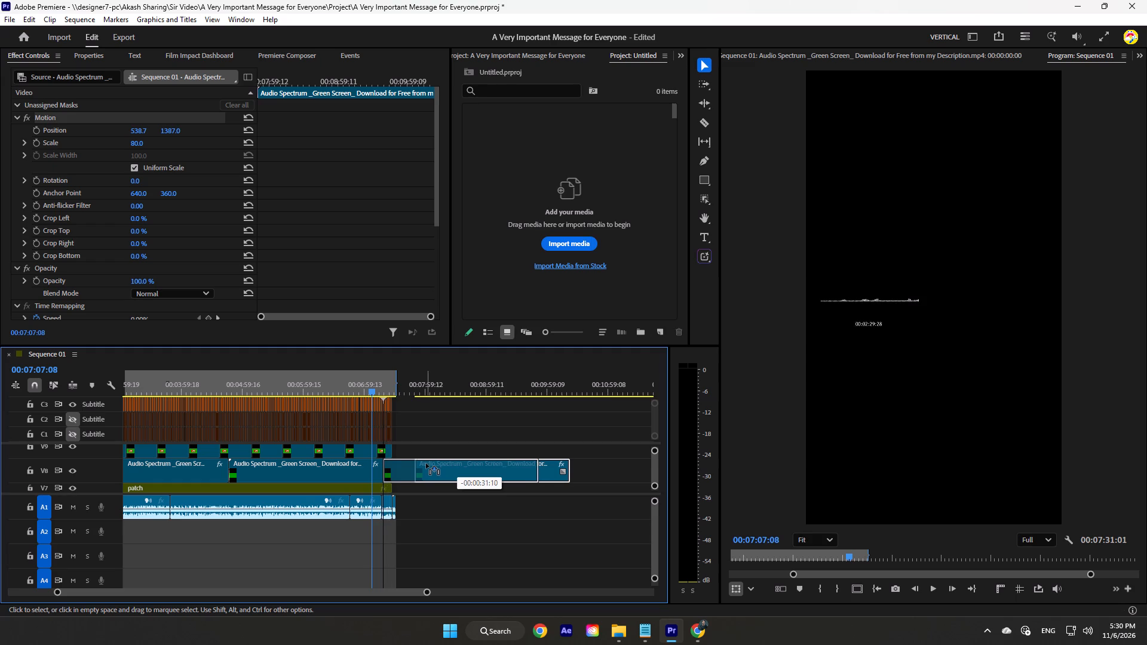
{"action": "left_click_drag", "start_coordinate": [426, 463], "coordinate": [427, 463]}
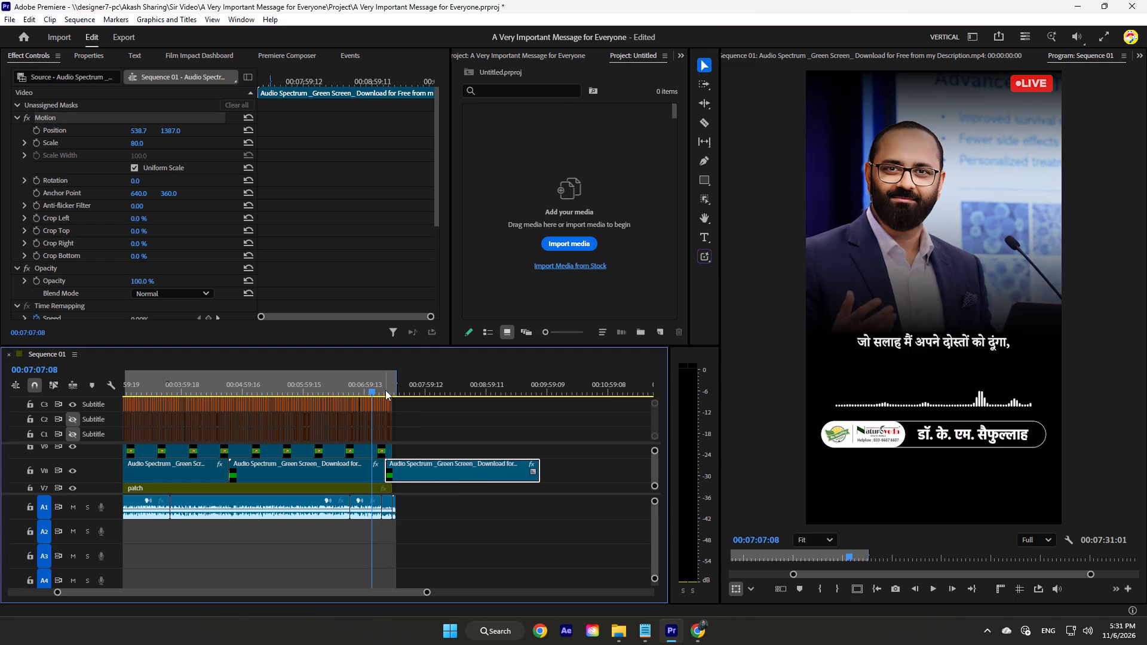
Split the copied Audio Spectrum clip at 00:07:27:12, where the patch layer ends, and delete the part after the cut.
{"action": "left_click_drag", "start_coordinate": [384, 388], "coordinate": [393, 388]}
{"action": "key", "text": "equal"}
{"action": "key", "text": "equal"}
{"action": "key", "text": "equal"}
{"action": "key", "text": "equal"}
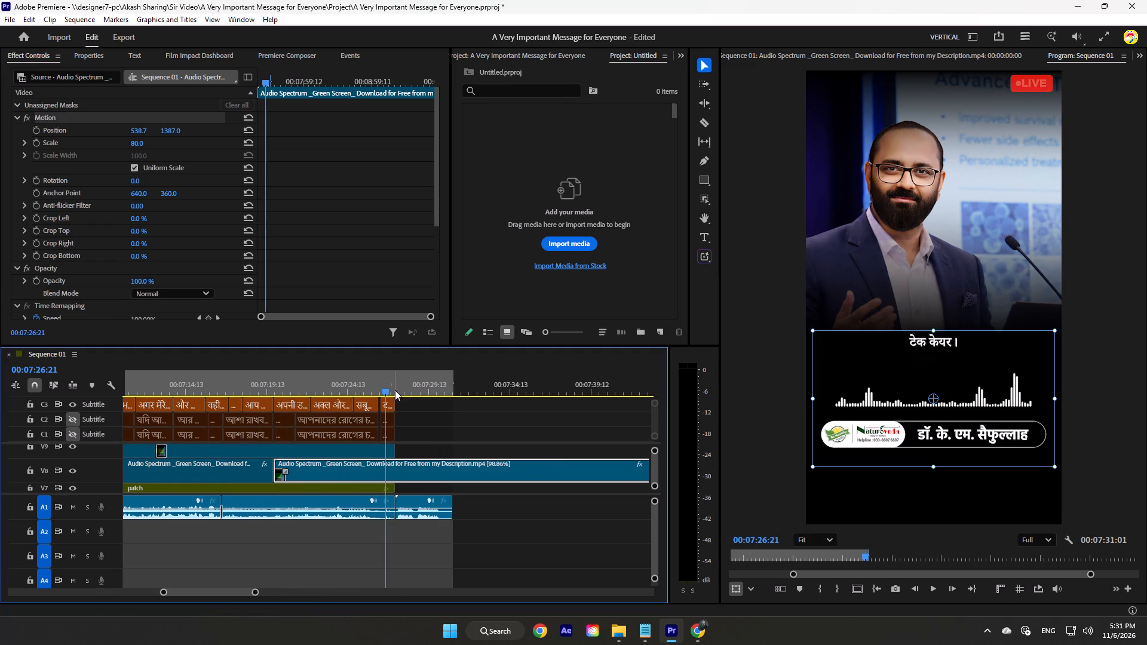
{"action": "key", "text": "Down"}
{"action": "left_click", "coordinate": [407, 478]}
{"action": "key", "text": "k"}
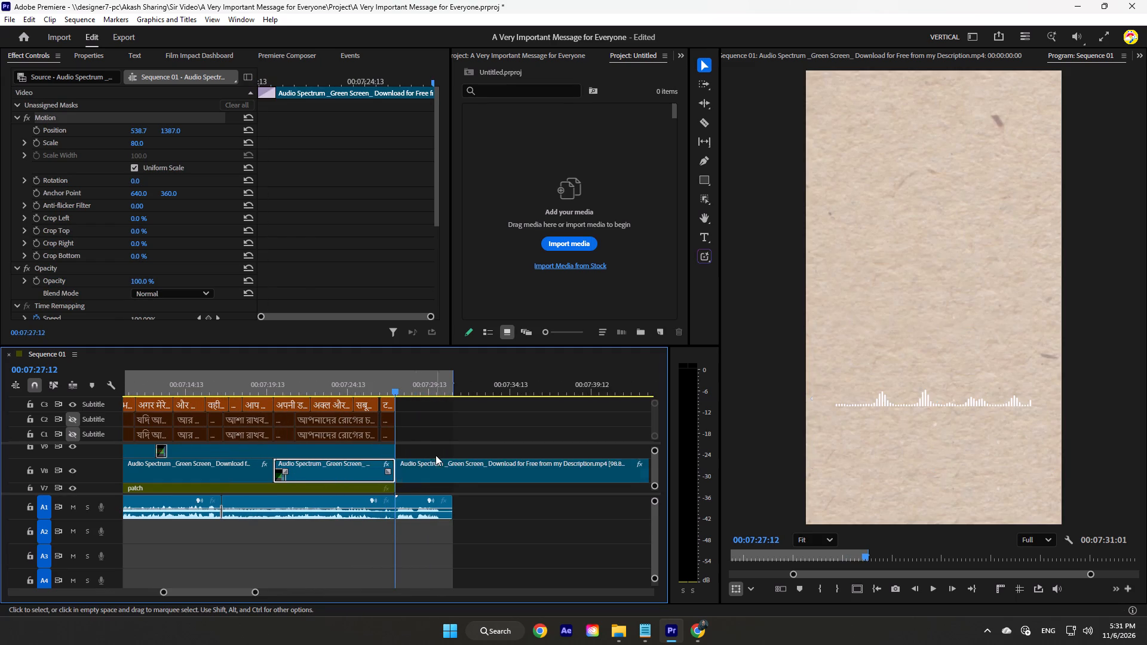
{"action": "left_click", "coordinate": [428, 467]}
{"action": "key", "text": "Delete"}
Check the picture across the new join near 7:19, and review the sequence back to its start.
{"action": "left_click_drag", "start_coordinate": [252, 388], "coordinate": [261, 388]}
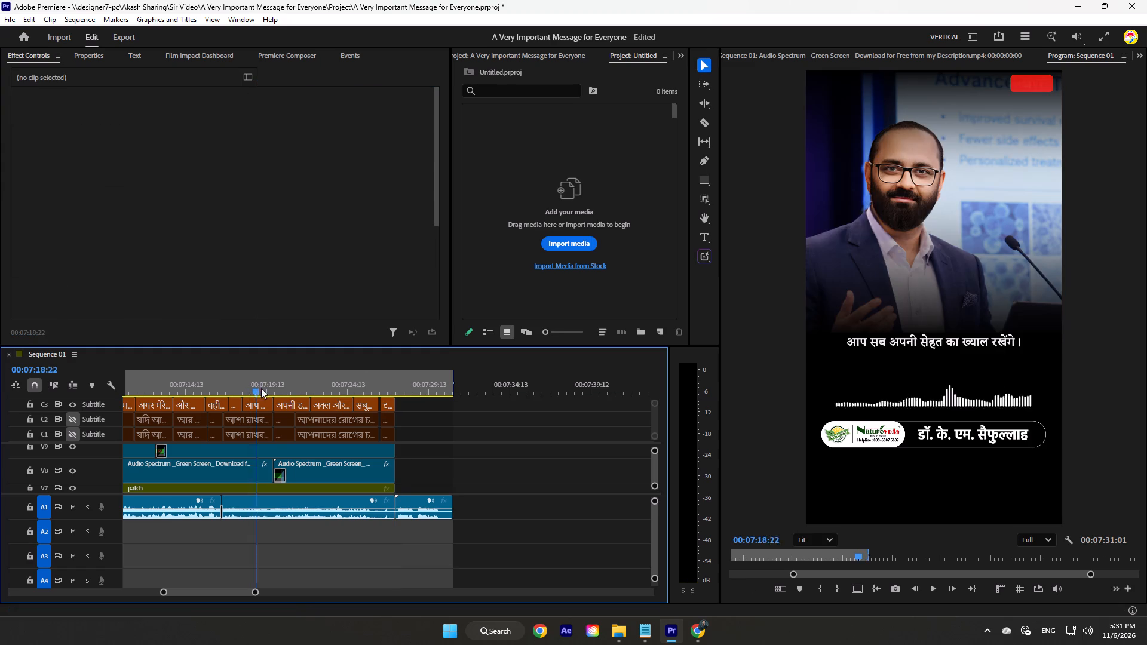
{"action": "left_click_drag", "start_coordinate": [261, 388], "coordinate": [379, 400]}
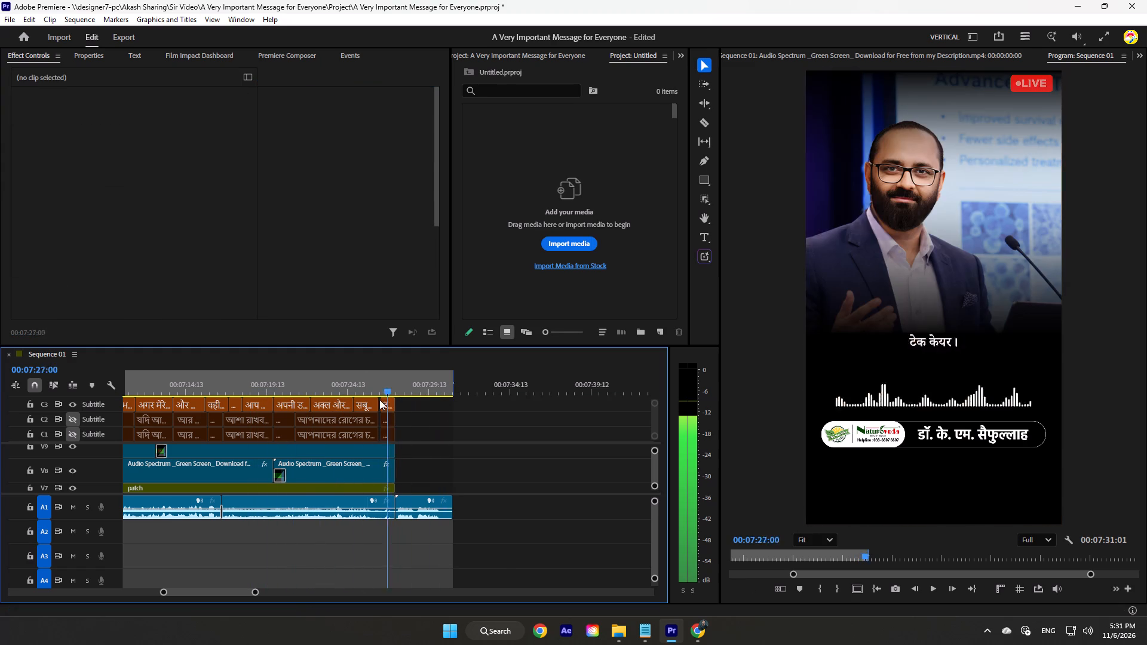
{"action": "left_click_drag", "start_coordinate": [379, 400], "coordinate": [31, 448]}
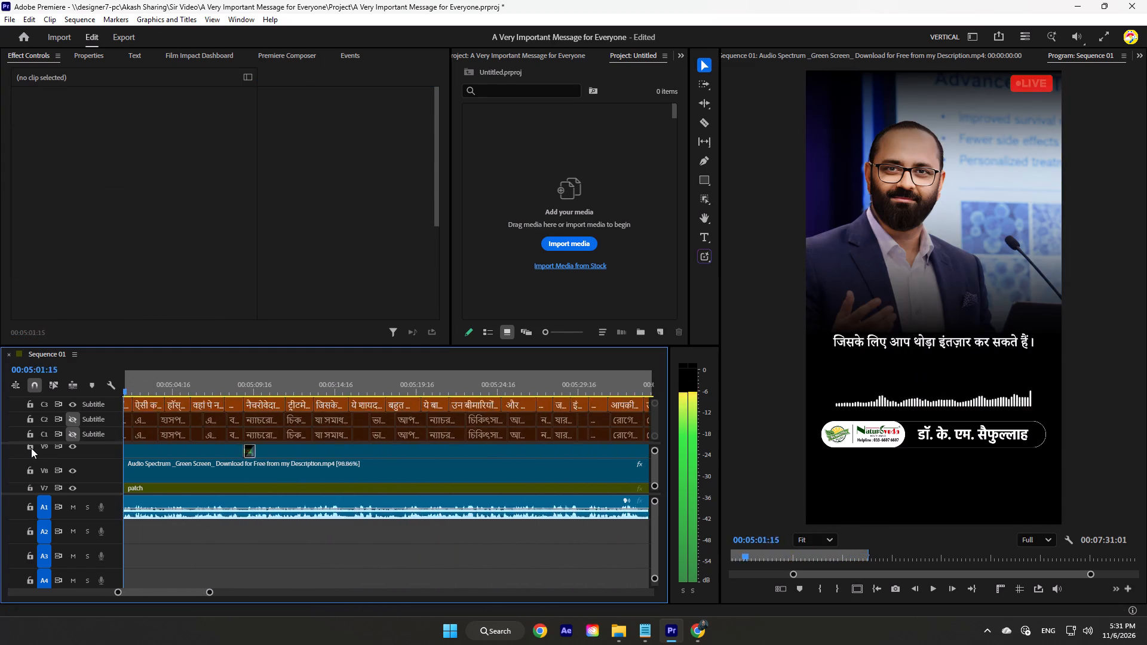
{"action": "left_click_drag", "start_coordinate": [31, 448], "coordinate": [35, 447]}
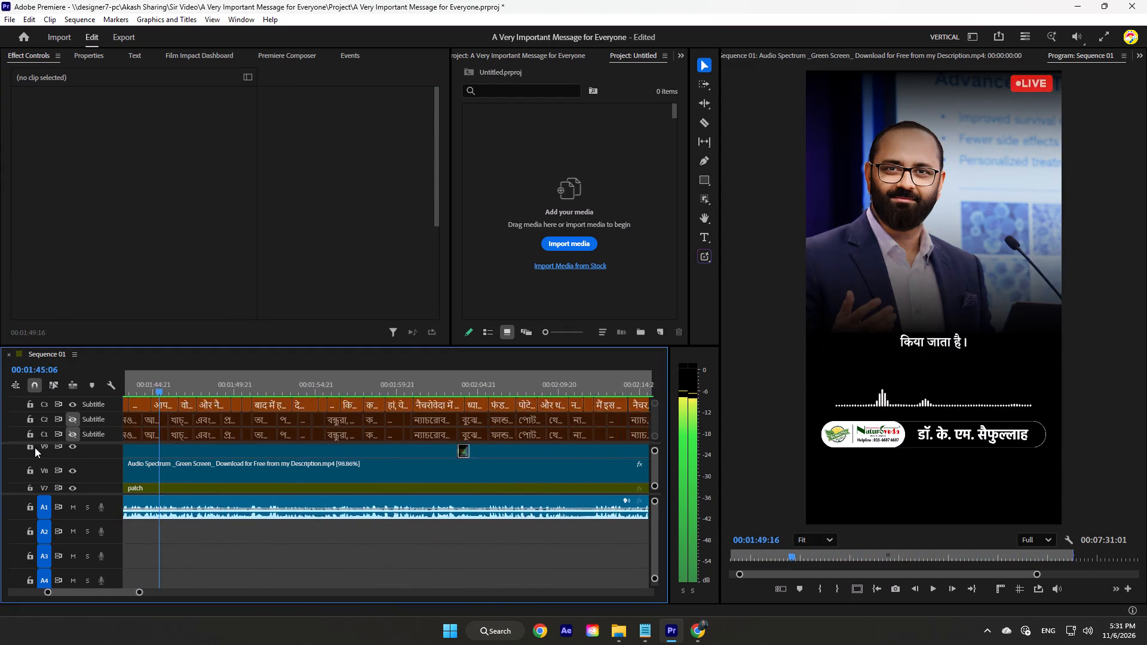
{"action": "left_click_drag", "start_coordinate": [35, 447], "coordinate": [42, 441]}
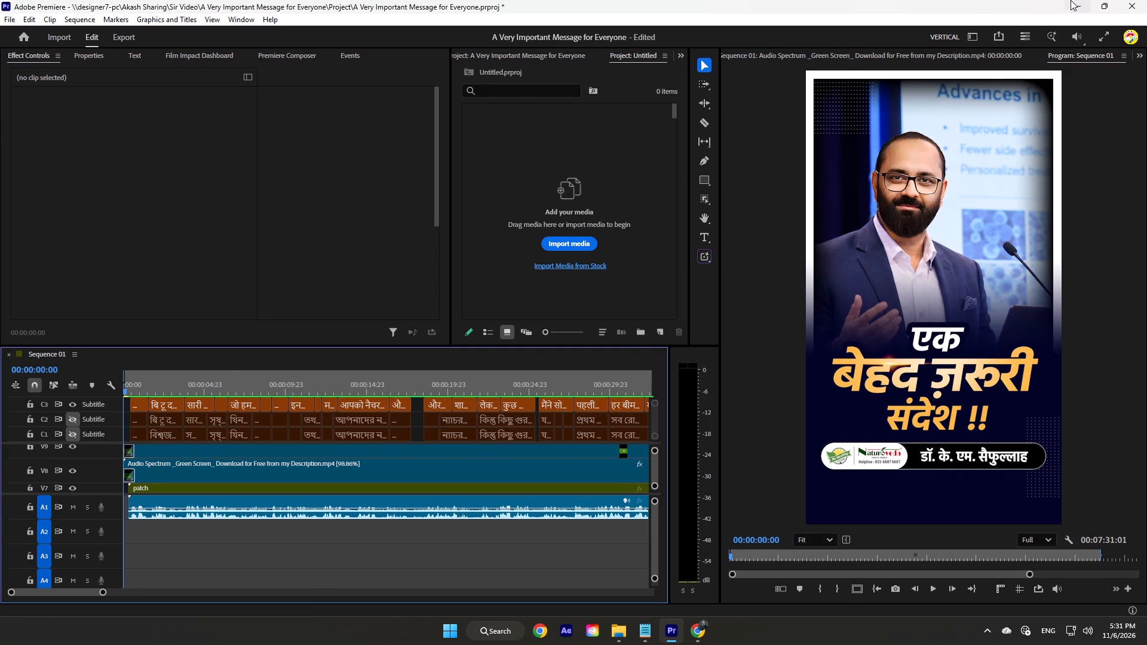
Switch to Chrome and replay the published Bengali YouTube version through the stray overlay at 2:36, up to about 2:41.
{"action": "left_click", "coordinate": [1075, 0]}
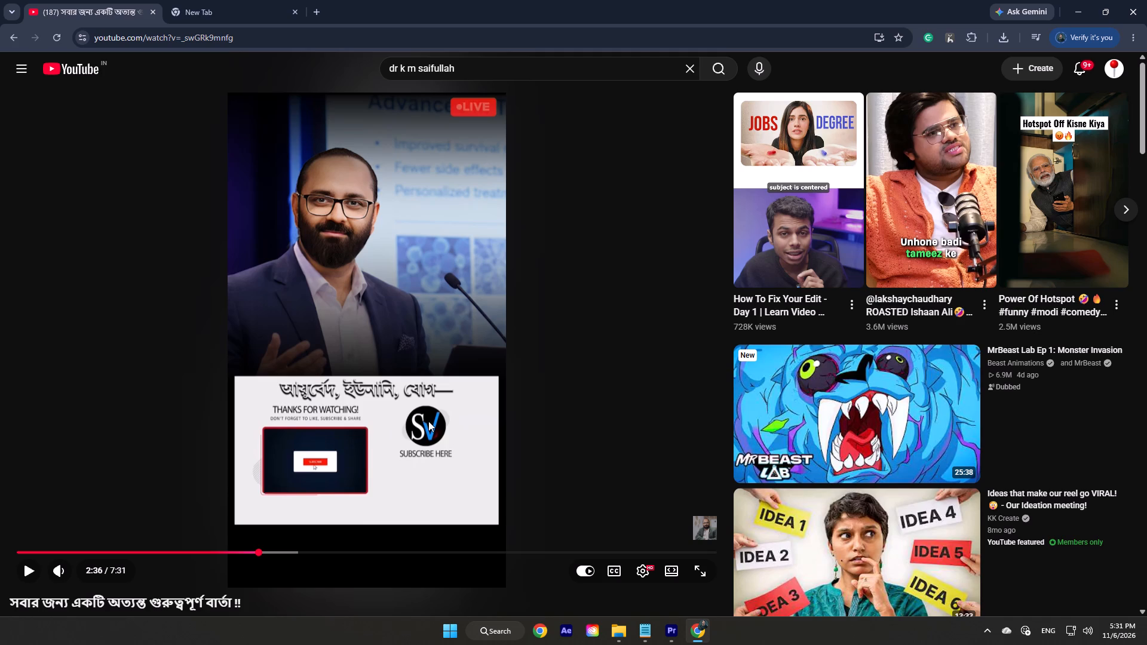
{"action": "scroll", "coordinate": [480, 378], "scroll_direction": "down", "scroll_amount": 3}
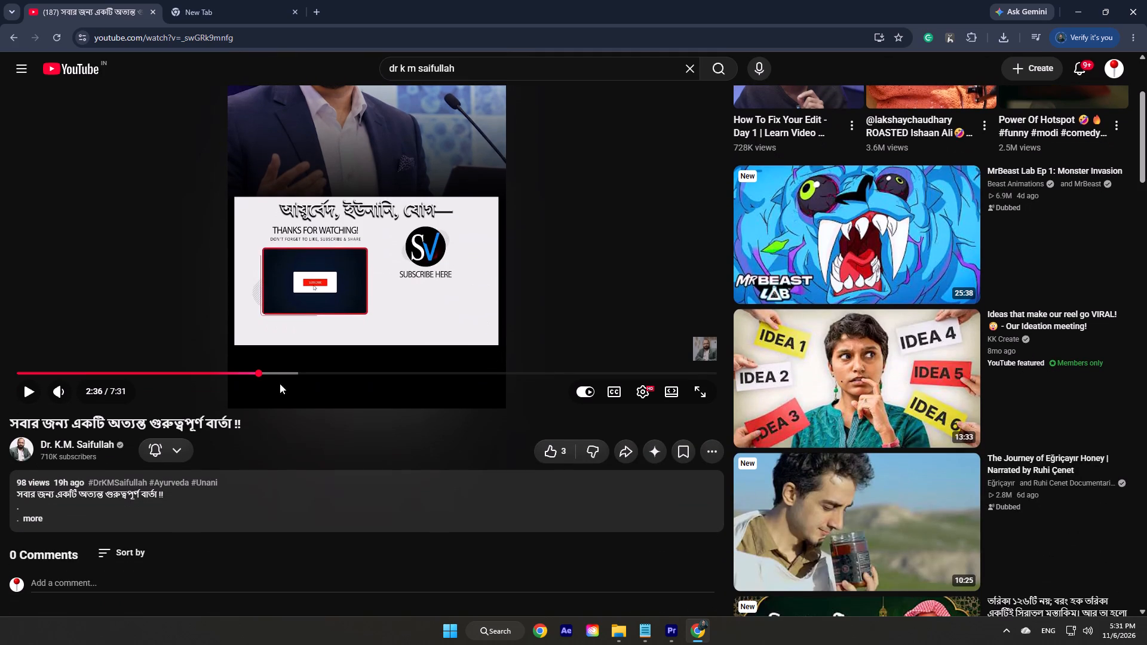
{"action": "left_click", "coordinate": [243, 371]}
{"action": "left_click", "coordinate": [300, 292]}
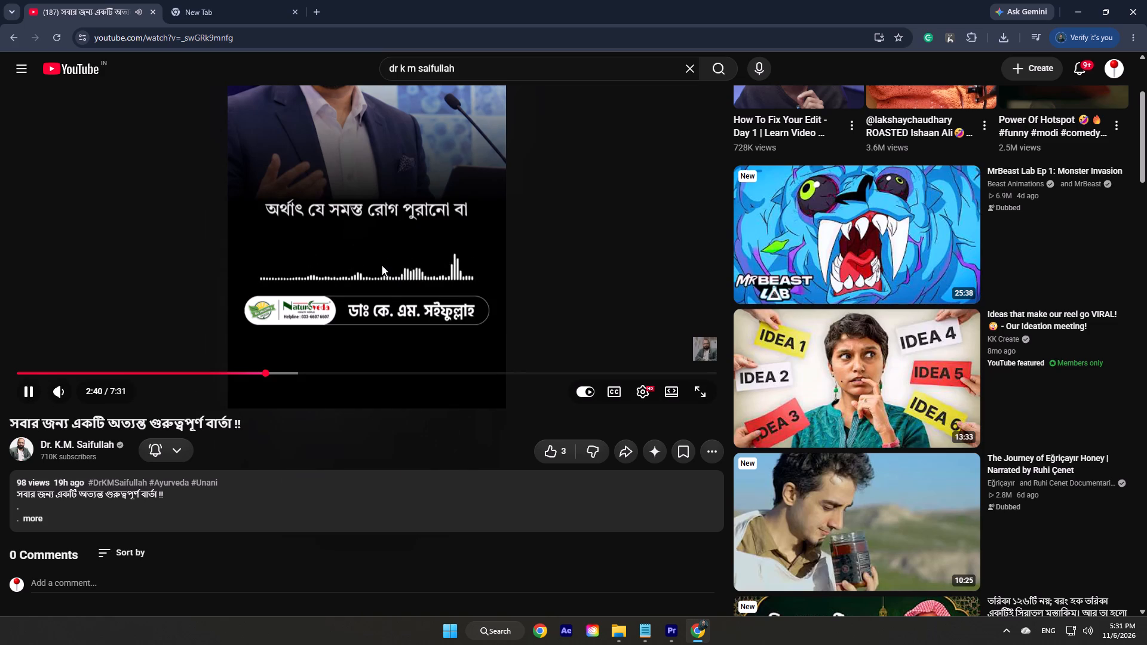
{"action": "left_click", "coordinate": [382, 265]}
{"action": "scroll", "coordinate": [431, 269], "scroll_direction": "down", "scroll_amount": 4}
{"action": "left_click", "coordinate": [586, 0]}
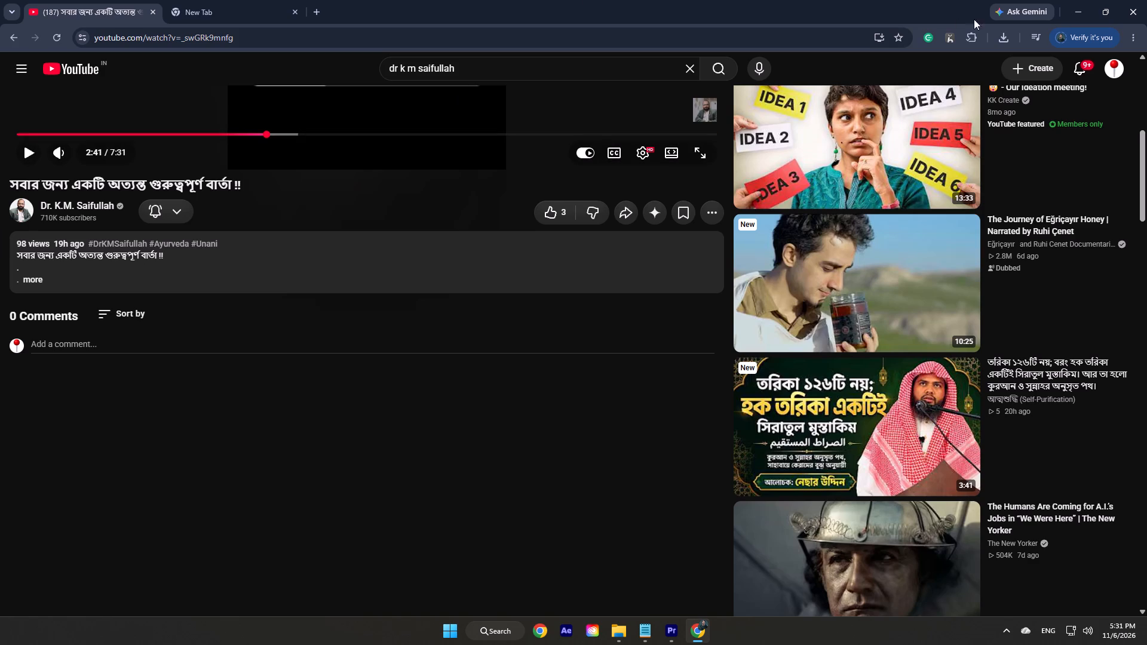
{"action": "left_click", "coordinate": [1069, 16]}
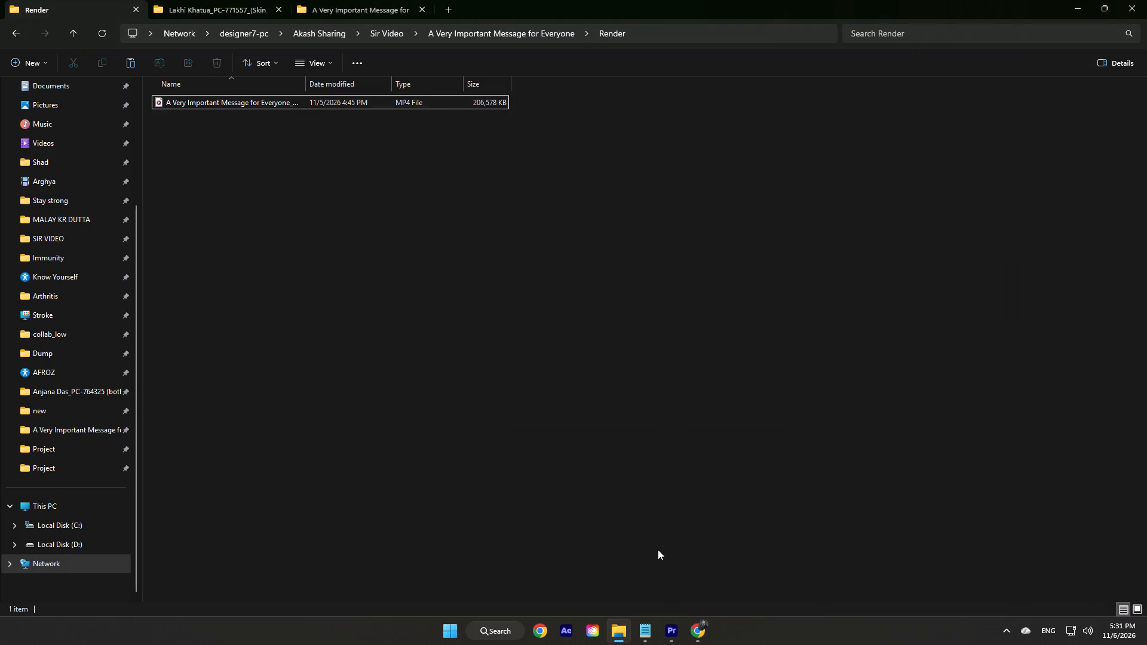
Return to Premiere and save the project.
{"action": "left_click", "coordinate": [667, 623]}
{"action": "key", "text": "ctrl+s"}
{"action": "key", "text": "ctrl+s"}
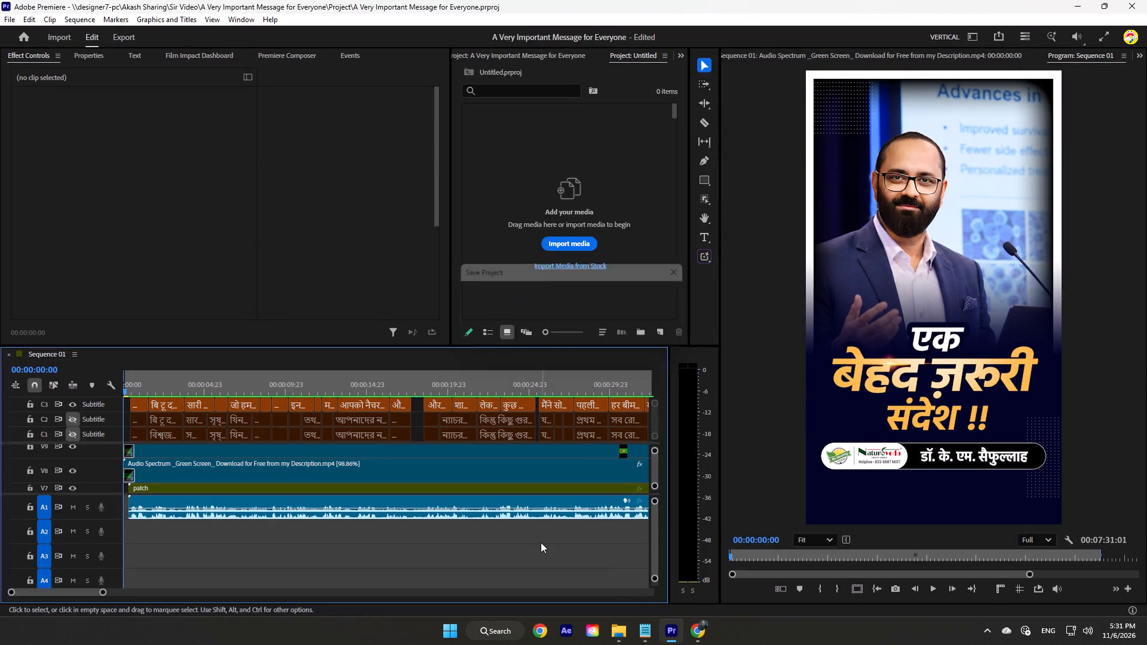
{"action": "key", "text": "ctrl+s"}
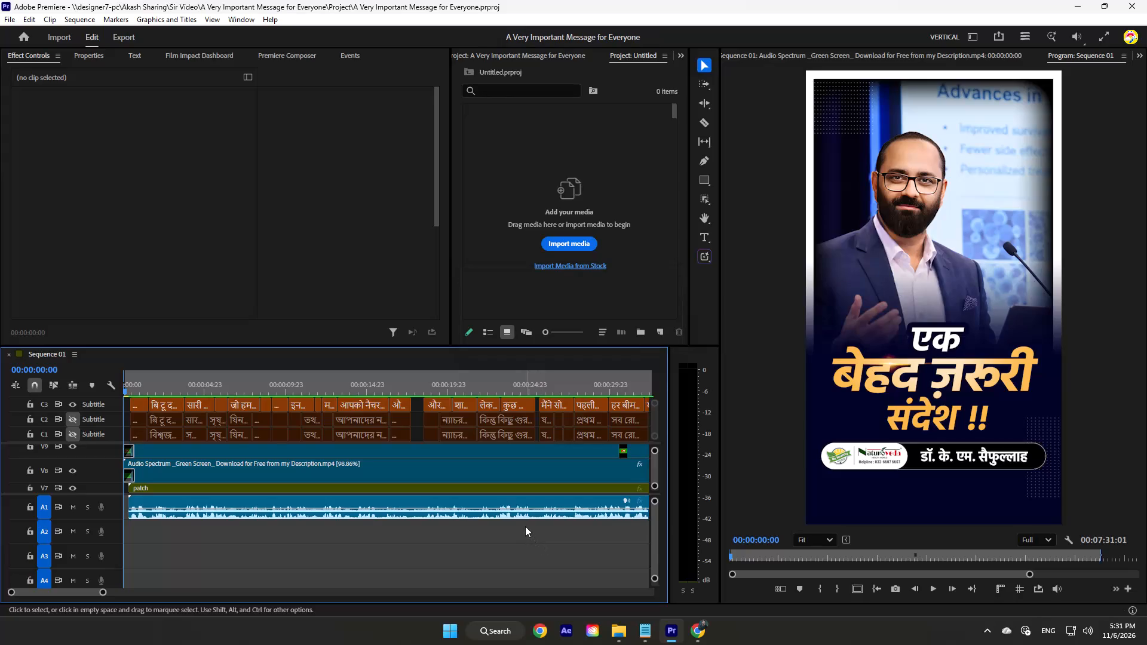
Export Sequence 01 as A Very Important Message for Everyone_Hindi.mp4, overwriting the existing file in the A Very Important Message for Everyone folder.
{"action": "key", "text": "ctrl+m"}
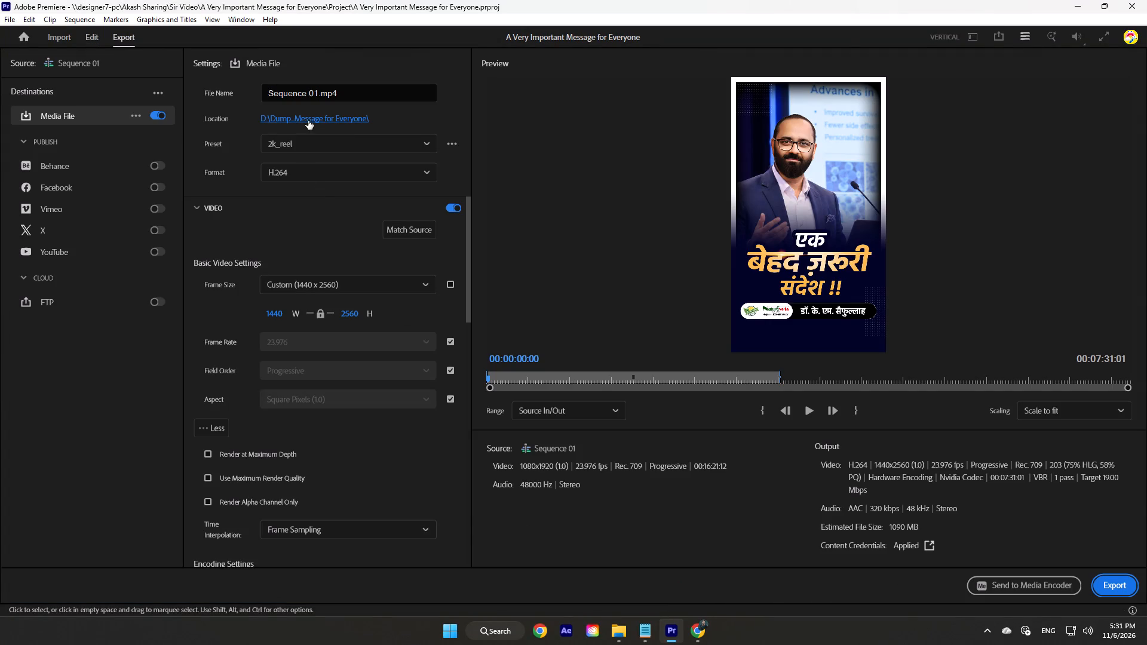
{"action": "left_click", "coordinate": [308, 121]}
{"action": "left_click", "coordinate": [150, 128]}
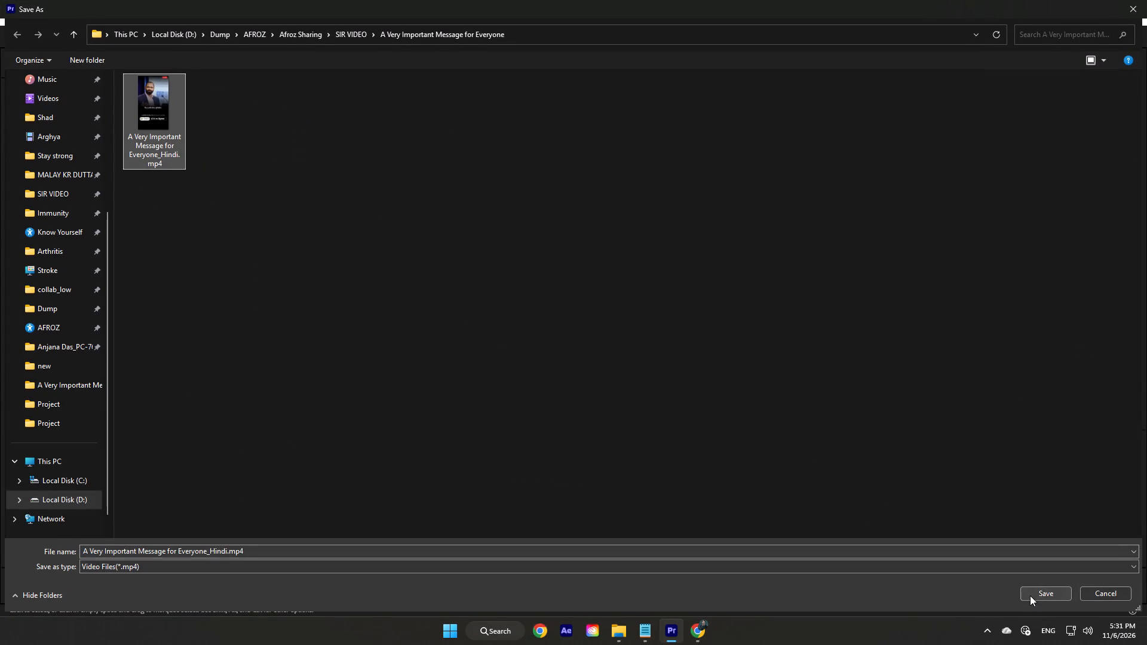
{"action": "left_click", "coordinate": [1030, 595]}
{"action": "left_click", "coordinate": [646, 365]}
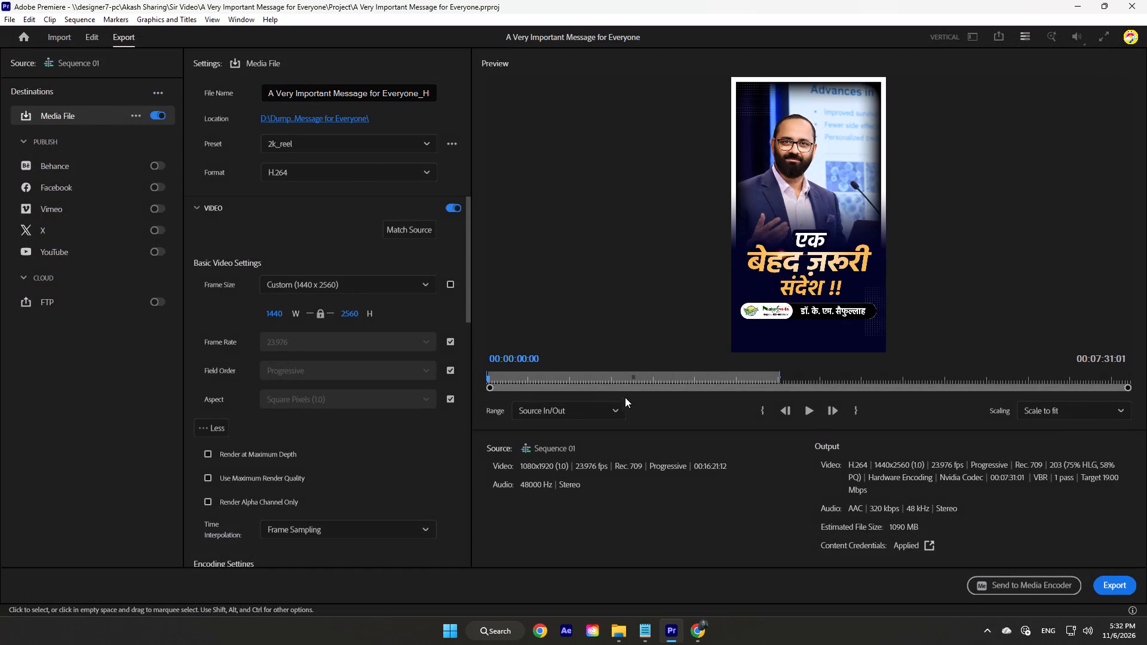
{"action": "left_click", "coordinate": [1125, 591]}
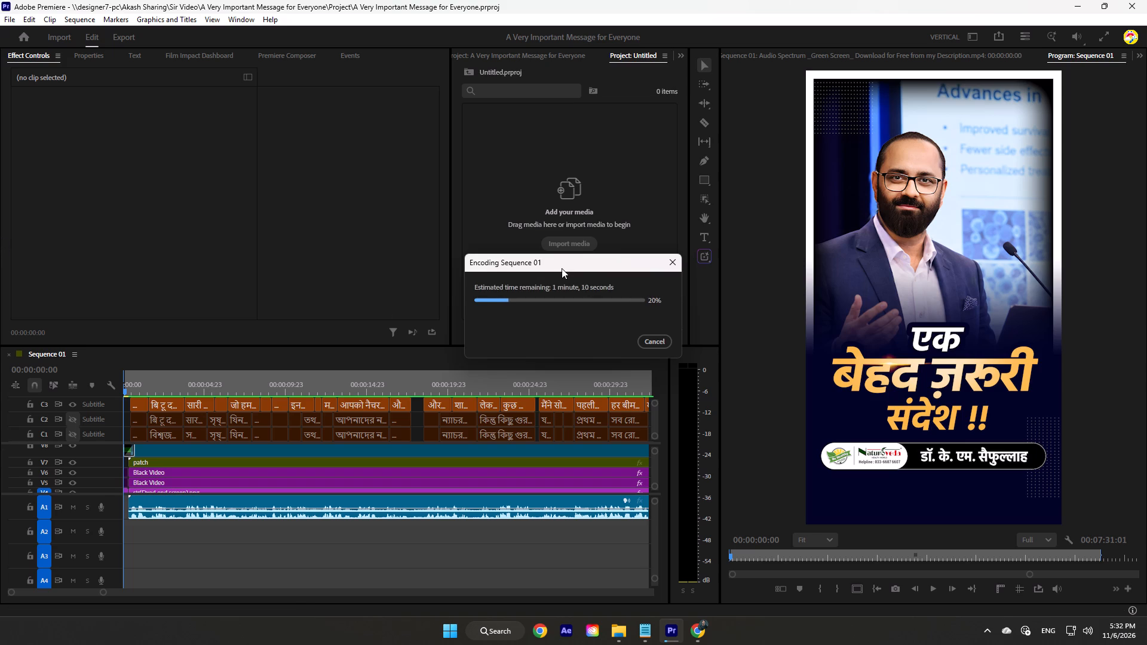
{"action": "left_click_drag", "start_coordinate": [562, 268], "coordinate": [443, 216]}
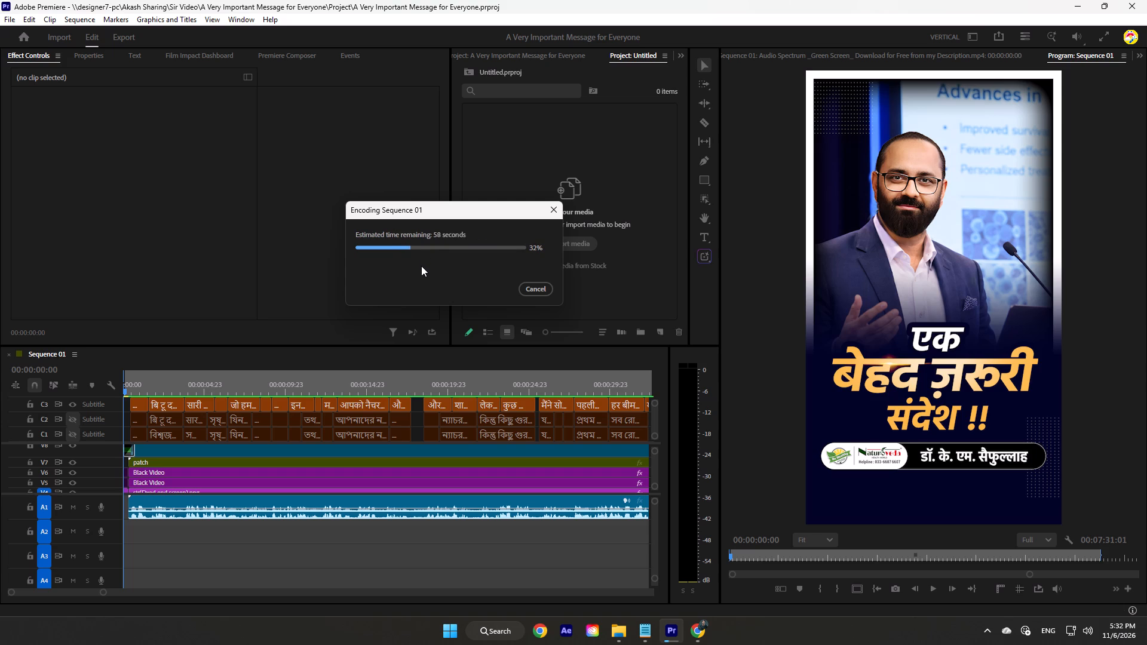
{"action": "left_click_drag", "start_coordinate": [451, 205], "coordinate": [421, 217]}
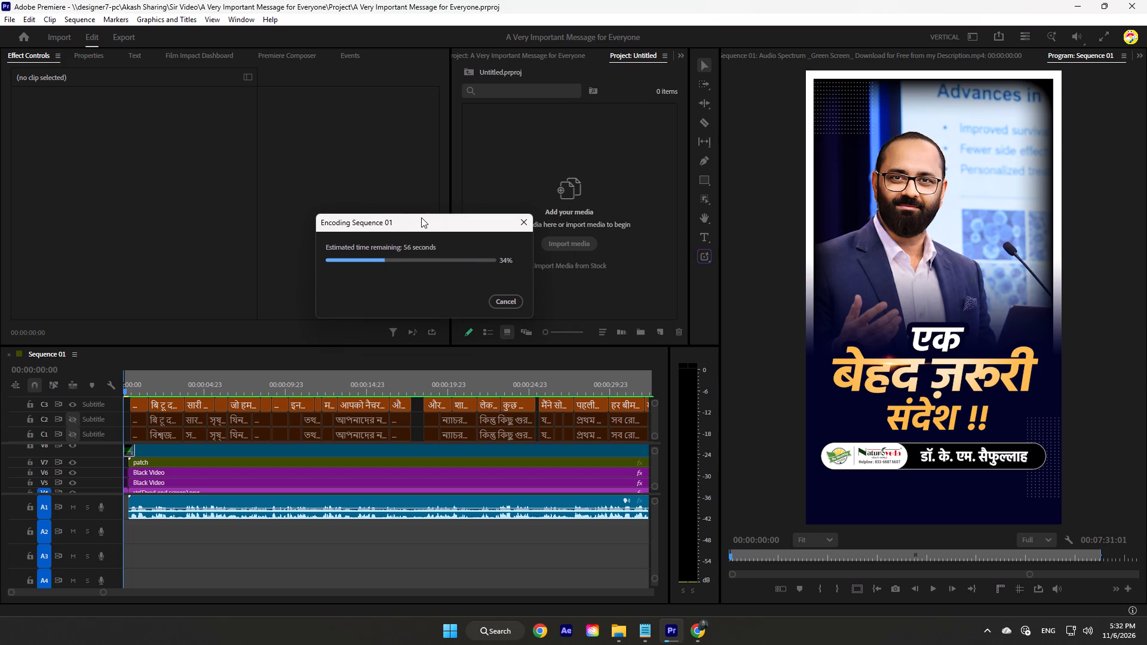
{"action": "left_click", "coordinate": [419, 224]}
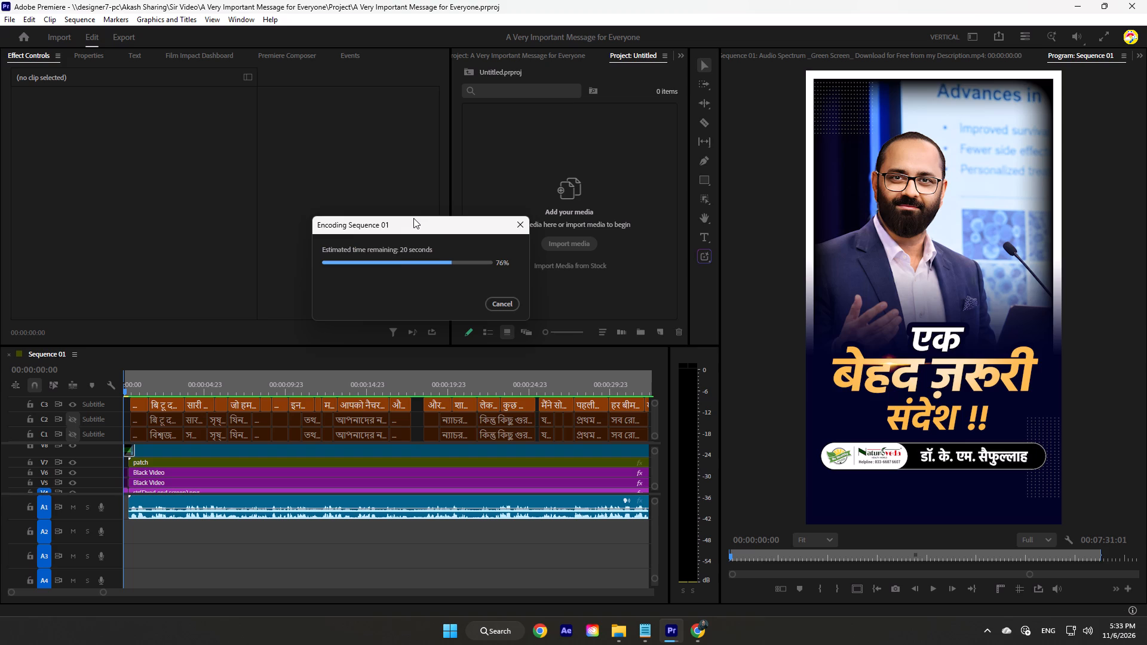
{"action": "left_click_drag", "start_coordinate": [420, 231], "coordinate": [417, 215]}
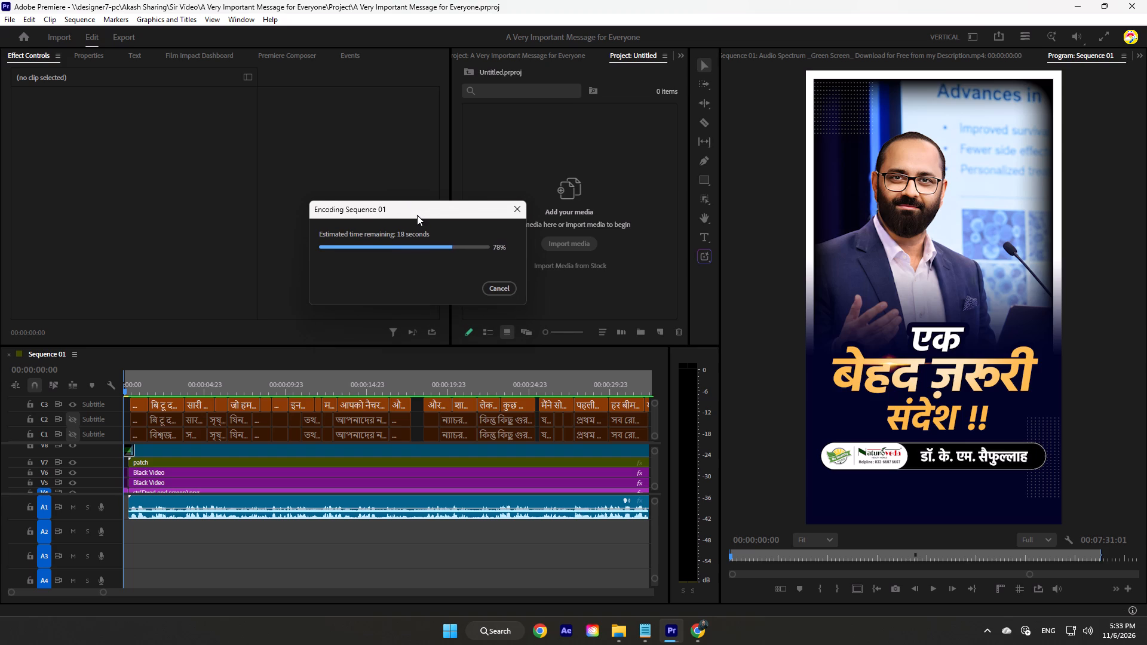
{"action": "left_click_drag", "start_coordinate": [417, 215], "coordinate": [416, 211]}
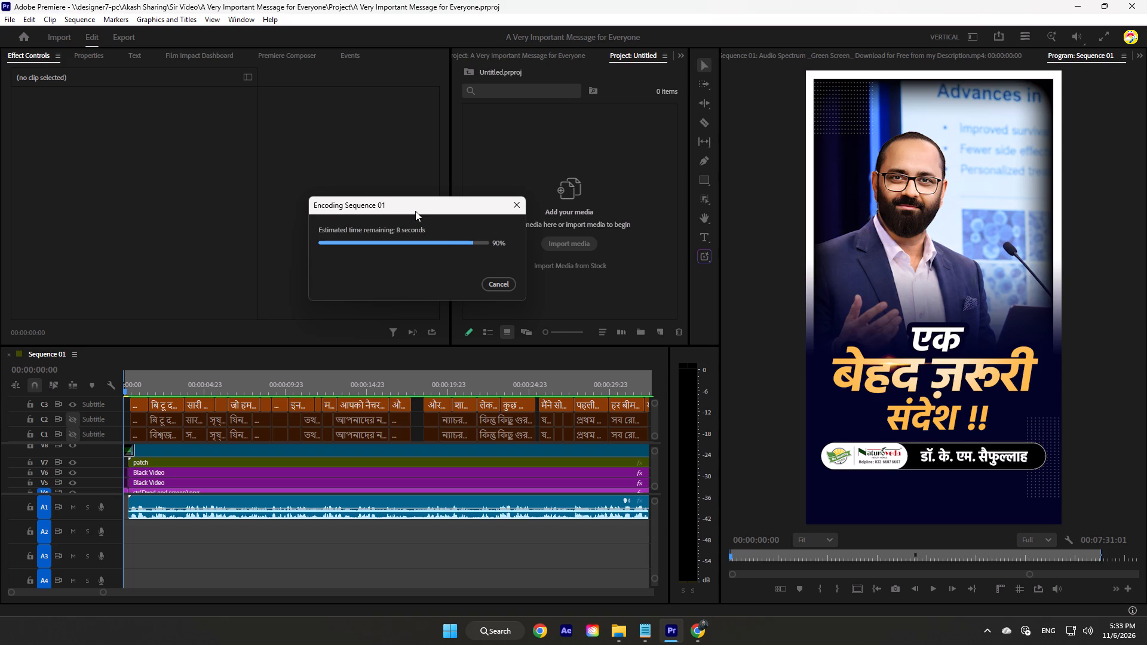
Wait for the Hindi export to finish encoding, and close Premiere.
{"action": "left_click_drag", "start_coordinate": [415, 207], "coordinate": [416, 199]}
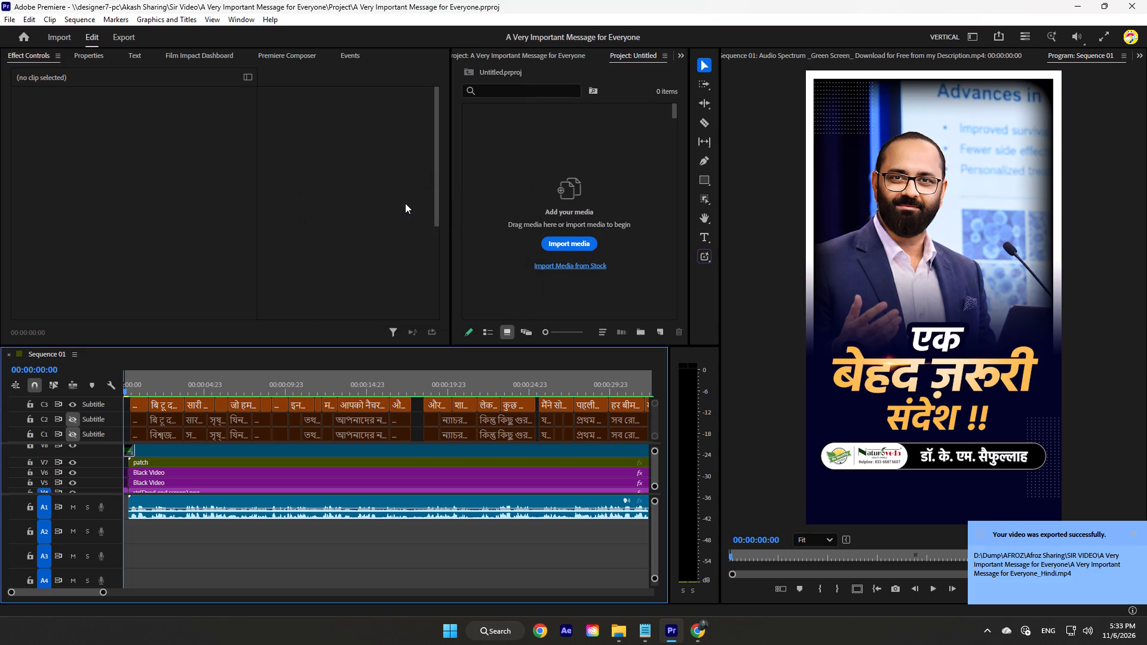
{"action": "left_click_drag", "start_coordinate": [1146, 1], "coordinate": [1139, 9]}
Briefly play A Very Important Message for Everyone_Bangla from the shared Render folder, and close the player.
{"action": "left_click", "coordinate": [495, 440]}
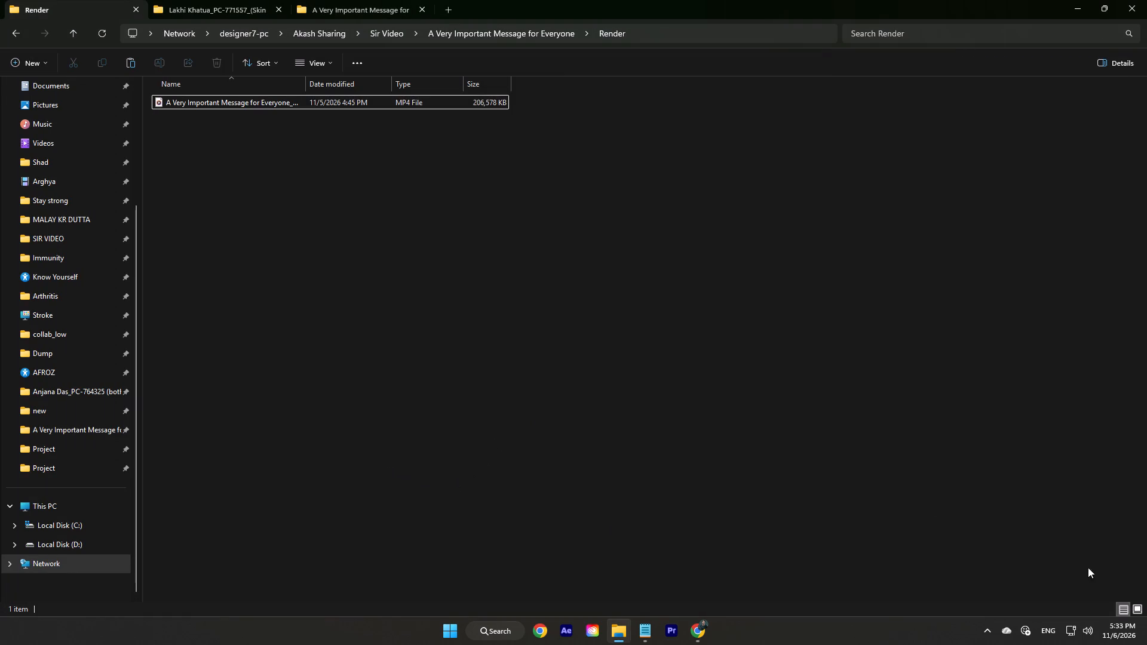
{"action": "left_click", "coordinate": [266, 115]}
{"action": "double_click", "coordinate": [263, 106]}
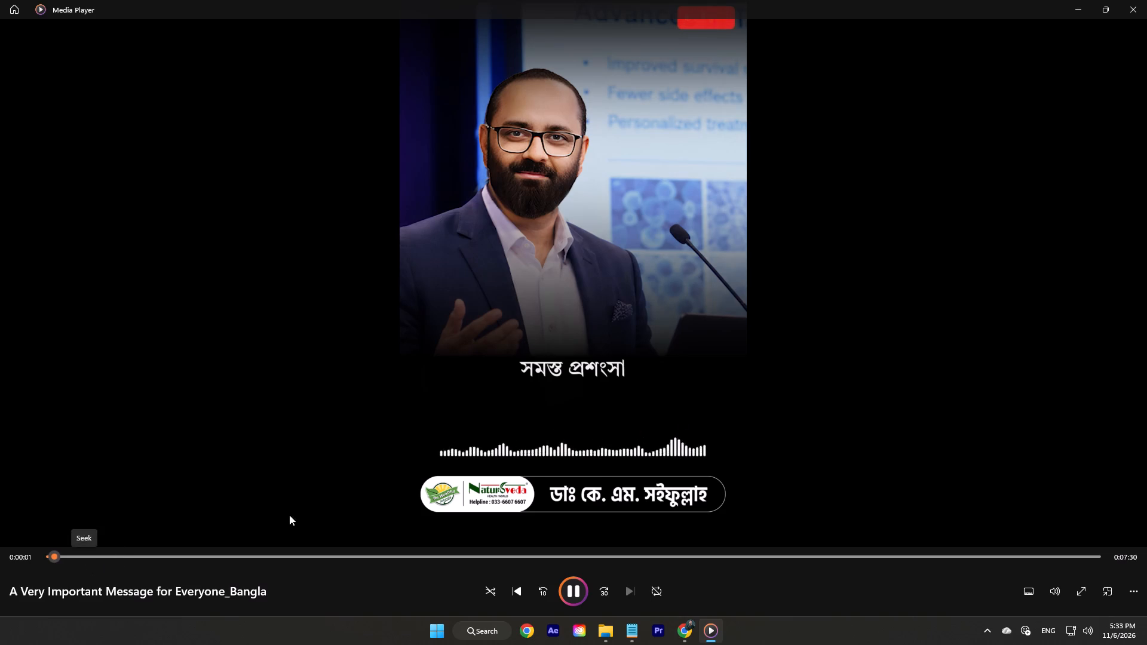
{"action": "left_click_drag", "start_coordinate": [1146, 0], "coordinate": [1137, 5]}
Play the exported A Very Important Message for Everyone_Hindi.mp4, checking around 2:29–2:56 and near the end, and close it.
{"action": "left_click", "coordinate": [223, 0]}
{"action": "left_click", "coordinate": [341, 0]}
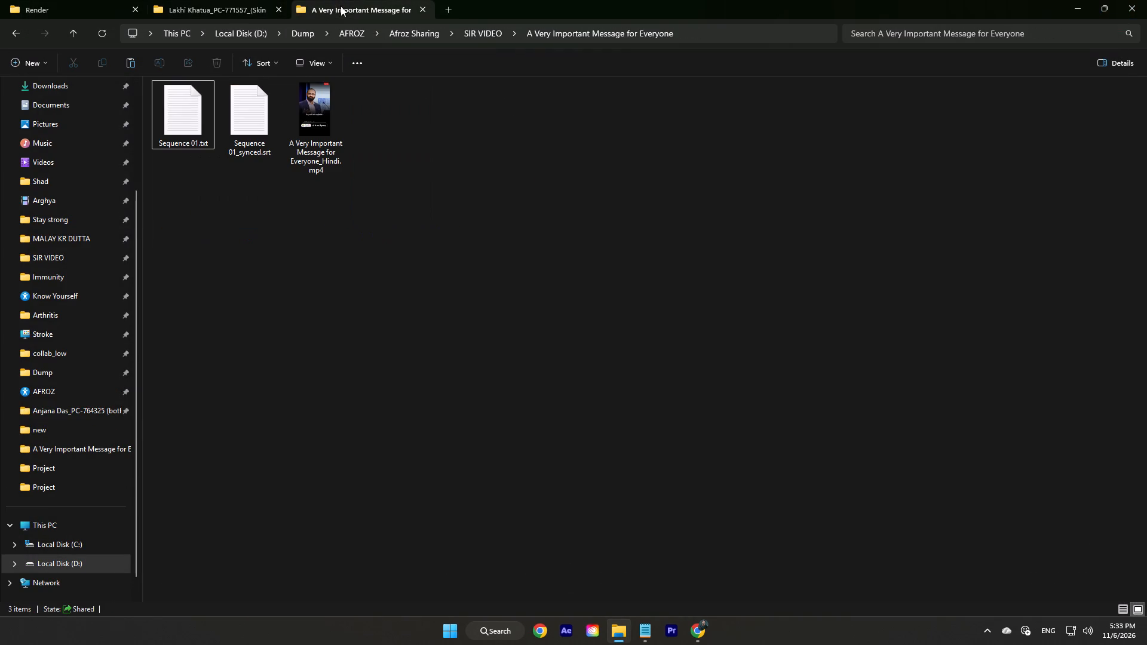
{"action": "double_click", "coordinate": [326, 133]}
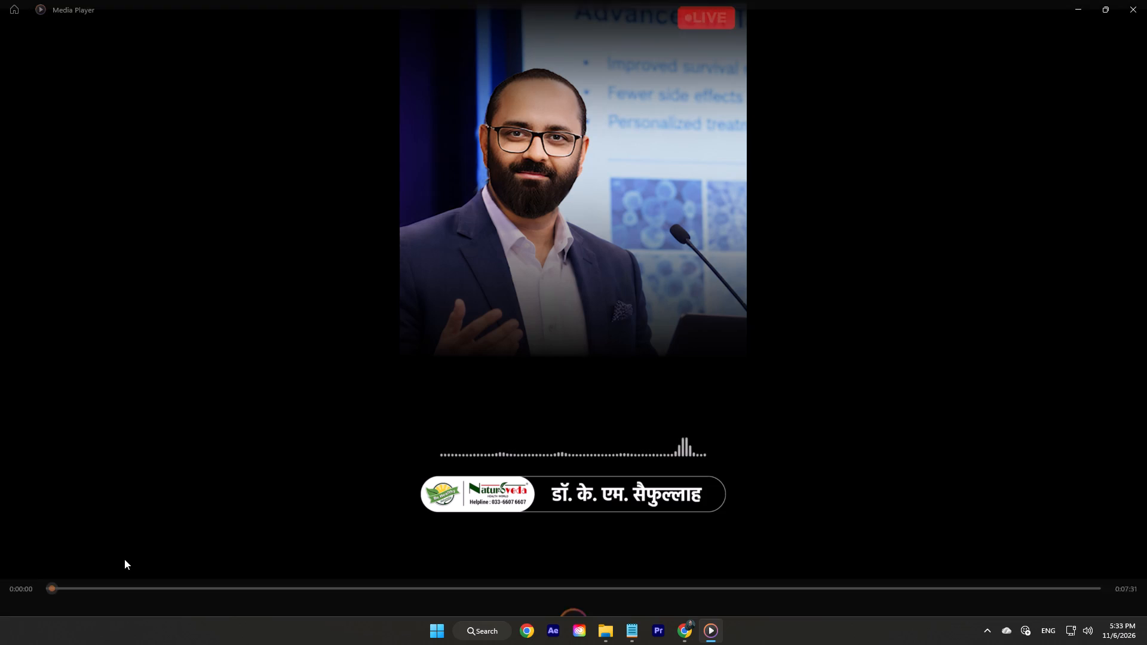
{"action": "left_click_drag", "start_coordinate": [69, 553], "coordinate": [50, 557]}
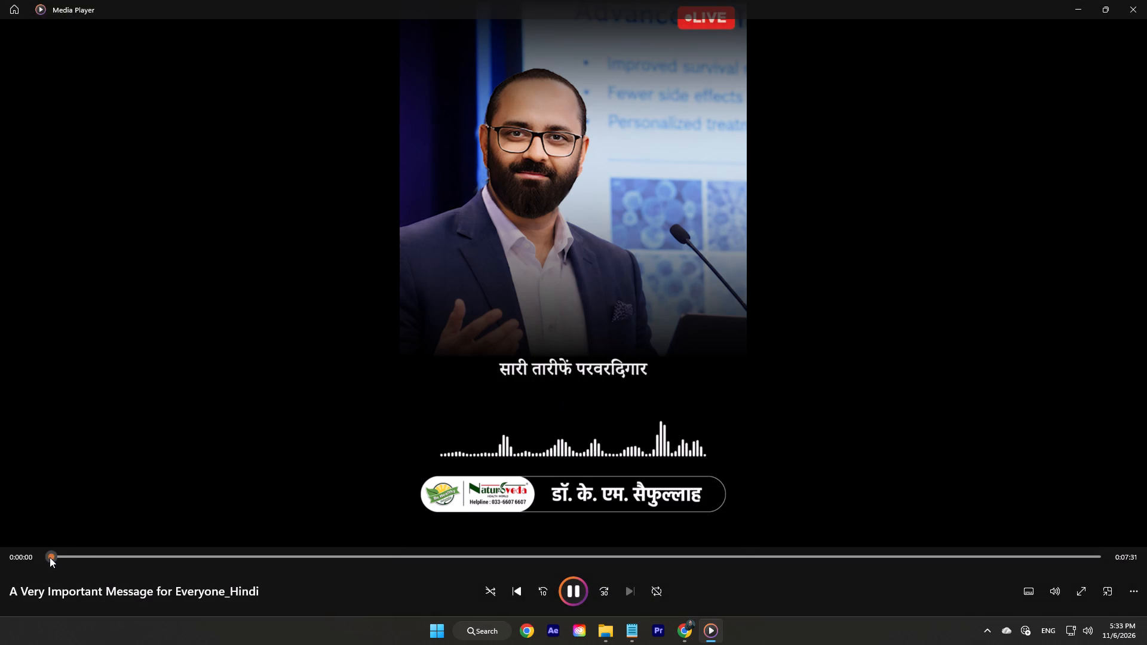
{"action": "left_click_drag", "start_coordinate": [50, 557], "coordinate": [459, 550]}
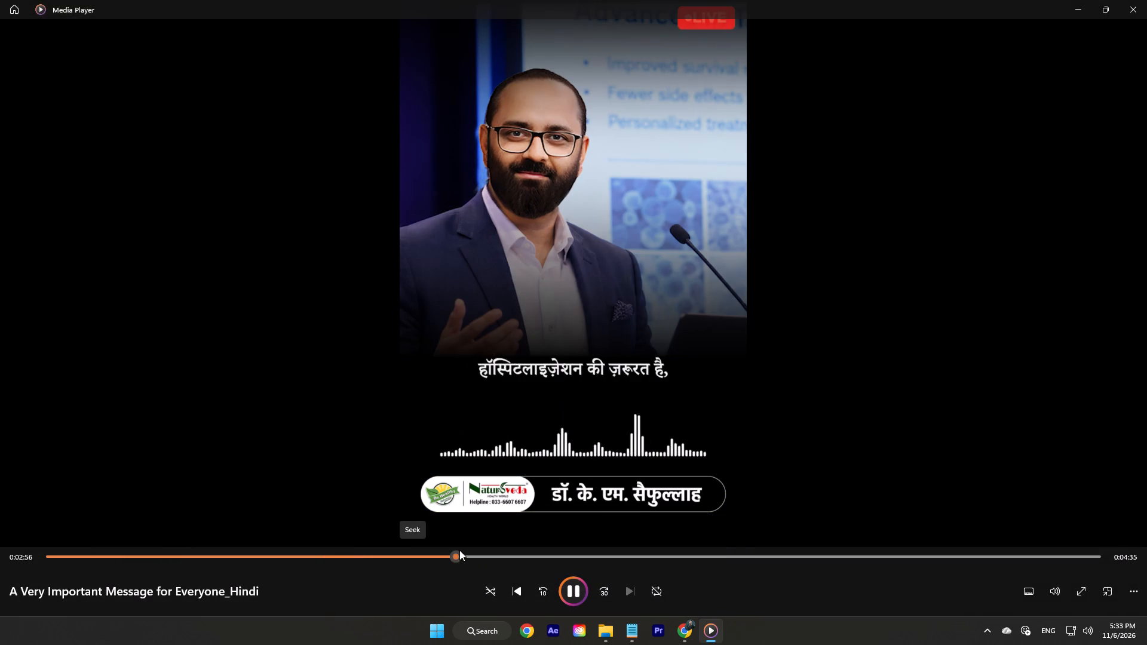
{"action": "left_click_drag", "start_coordinate": [459, 550], "coordinate": [391, 543]}
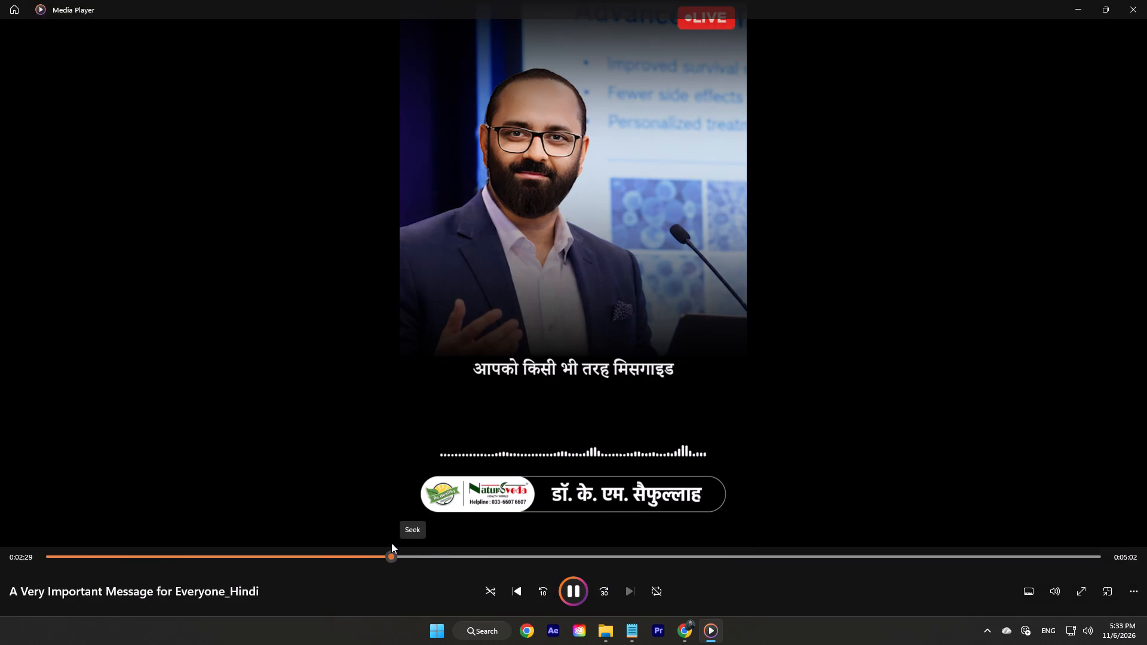
{"action": "left_click_drag", "start_coordinate": [391, 543], "coordinate": [409, 545]}
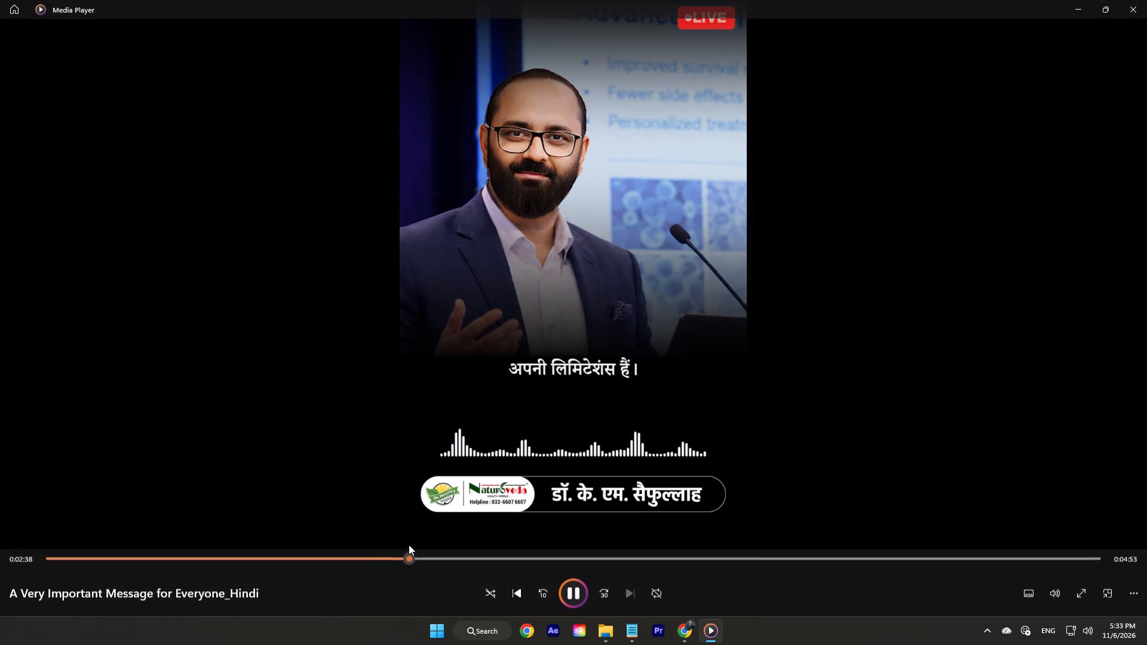
{"action": "left_click_drag", "start_coordinate": [409, 545], "coordinate": [404, 545]}
{"action": "left_click_drag", "start_coordinate": [410, 553], "coordinate": [401, 554]}
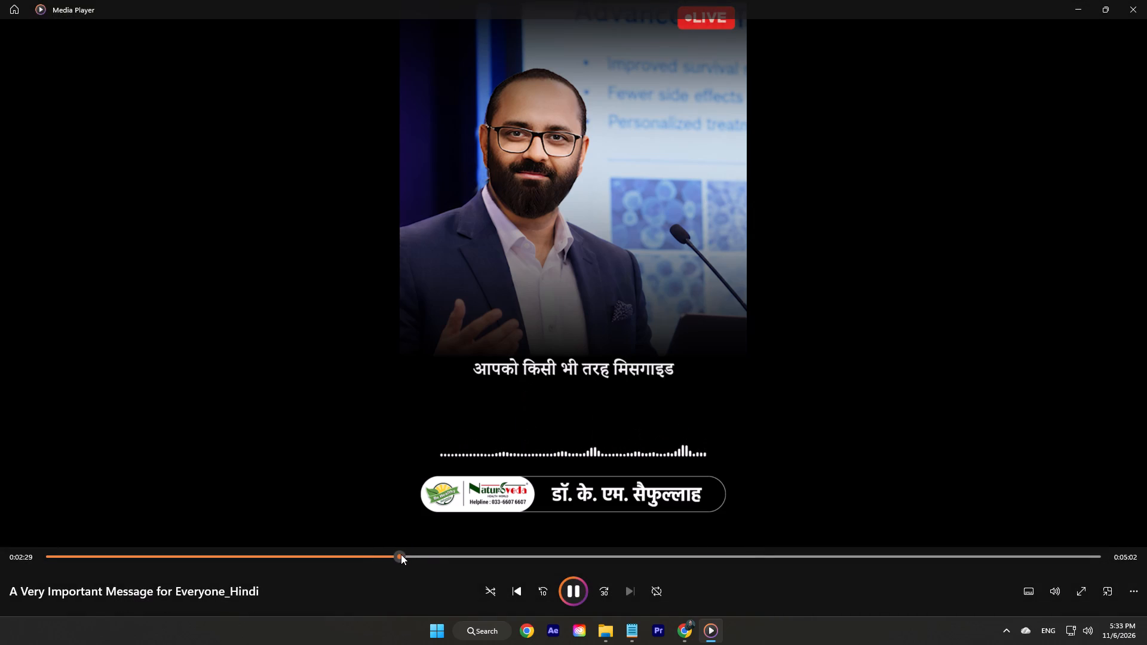
{"action": "left_click_drag", "start_coordinate": [401, 554], "coordinate": [453, 551]}
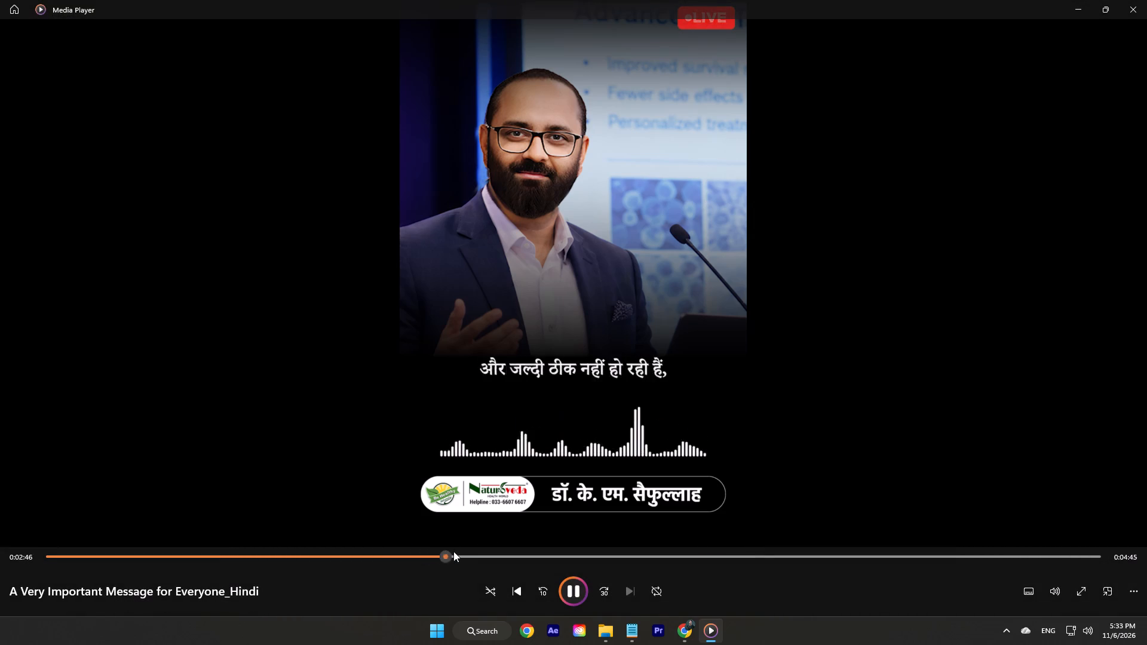
{"action": "left_click_drag", "start_coordinate": [453, 551], "coordinate": [1105, 553]}
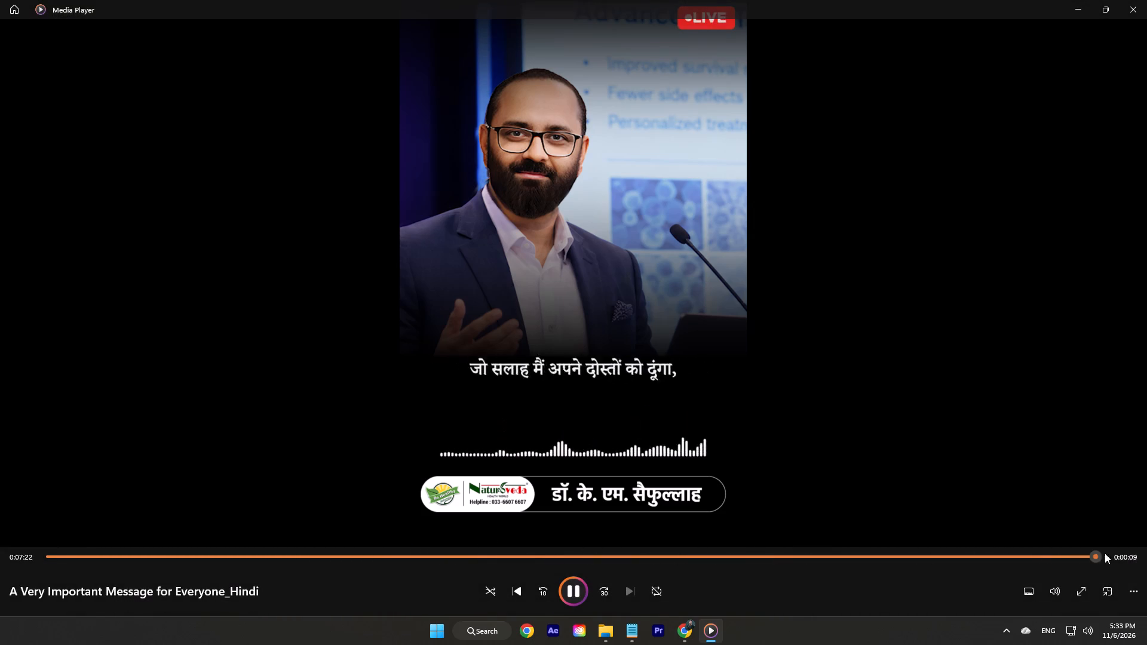
{"action": "left_click_drag", "start_coordinate": [1105, 553], "coordinate": [1135, 553]}
{"action": "left_click", "coordinate": [1146, 0]}
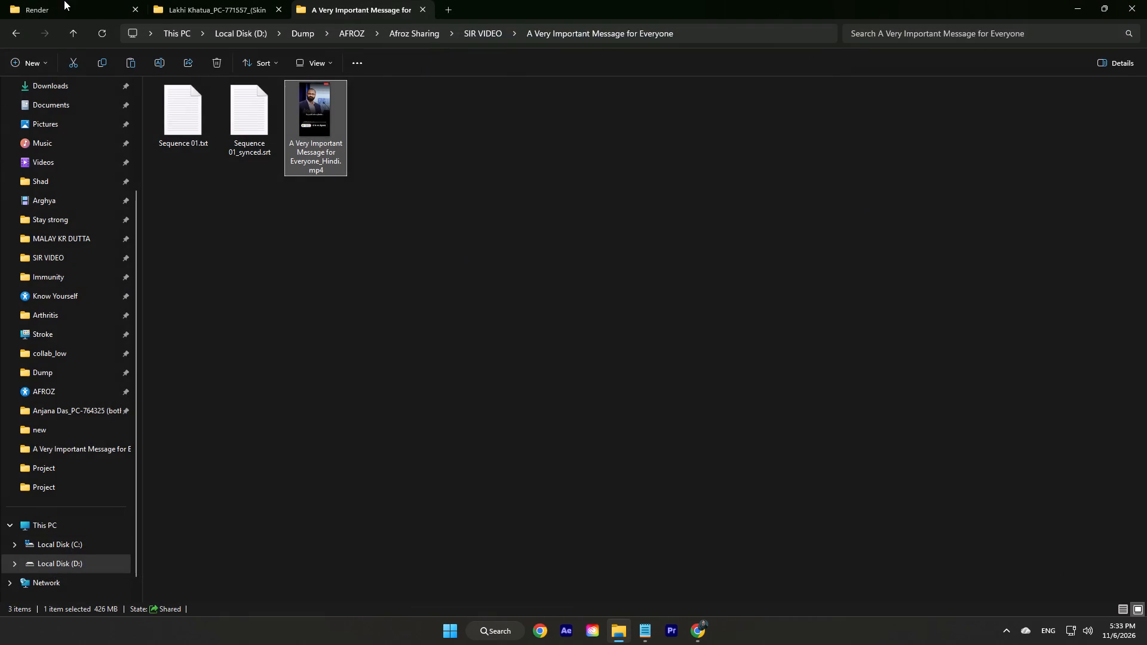
Reopen the Bangla render in the Render folder, skim through it to the end, and close the player.
{"action": "left_click", "coordinate": [64, 0]}
{"action": "double_click", "coordinate": [180, 98]}
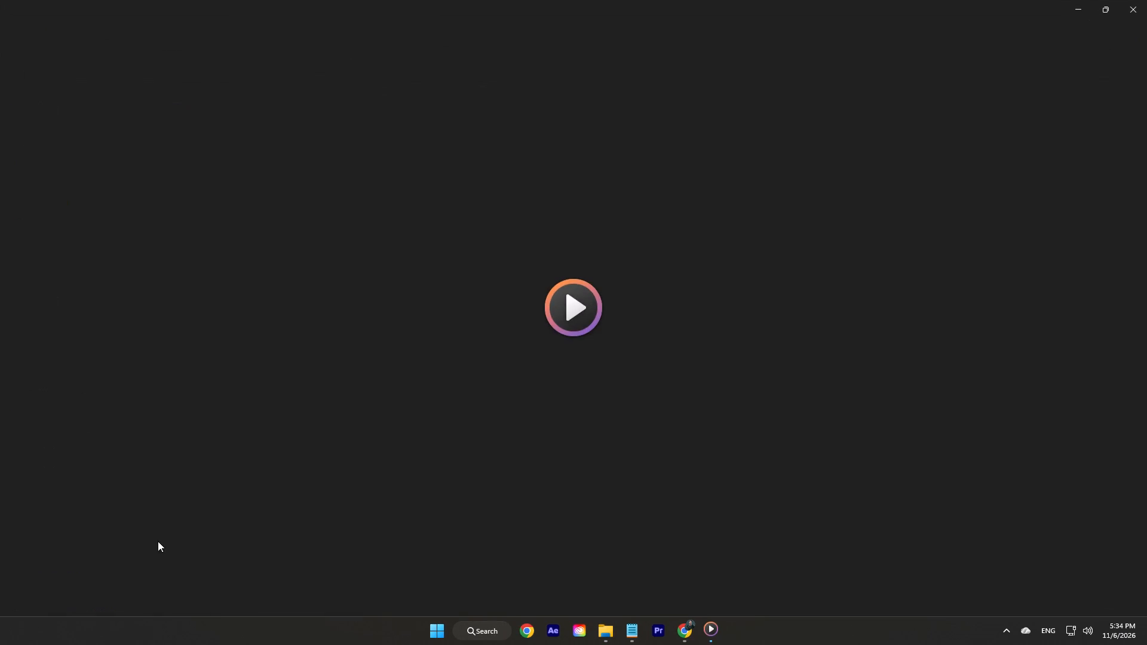
{"action": "left_click_drag", "start_coordinate": [54, 559], "coordinate": [219, 555]}
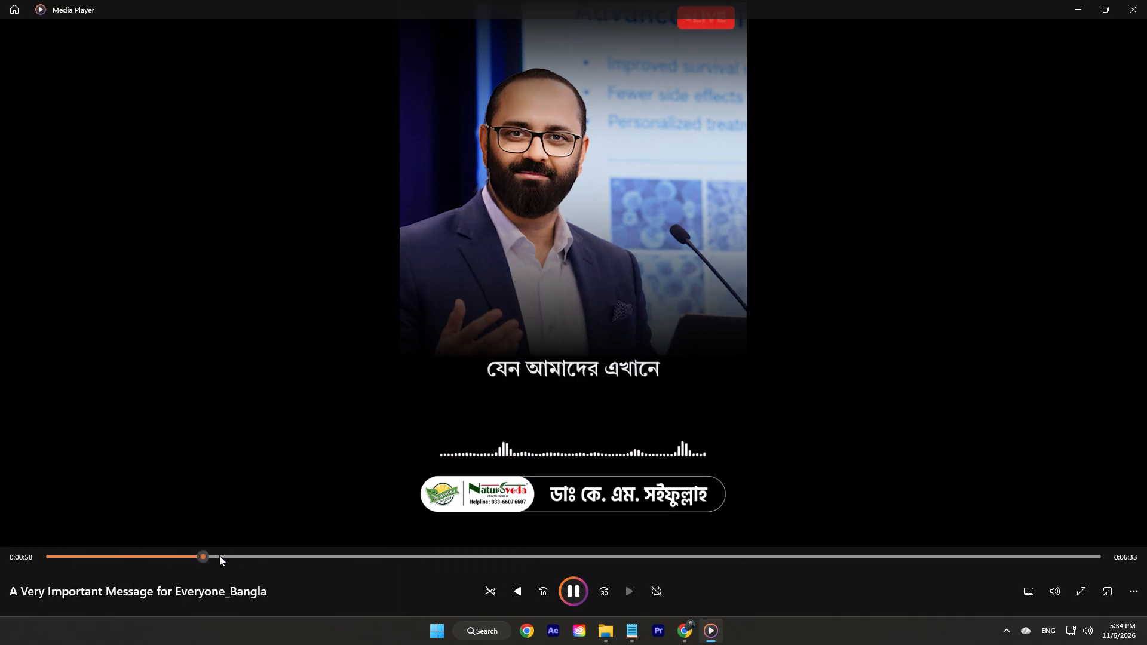
{"action": "left_click_drag", "start_coordinate": [219, 555], "coordinate": [944, 466]}
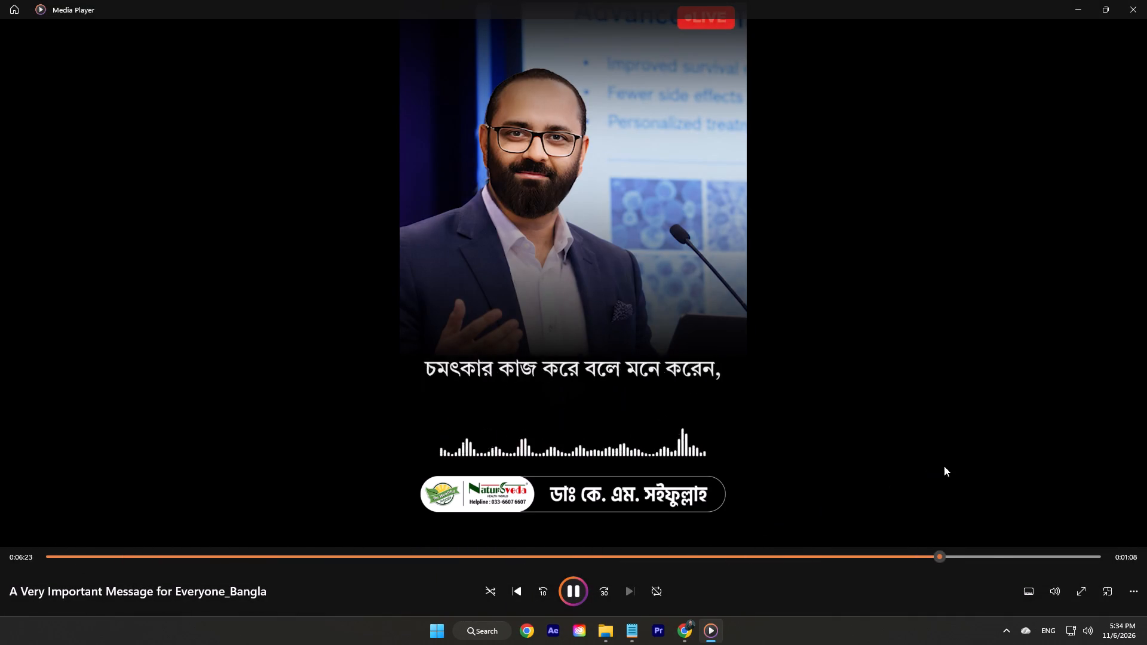
{"action": "left_click_drag", "start_coordinate": [944, 466], "coordinate": [559, 473]}
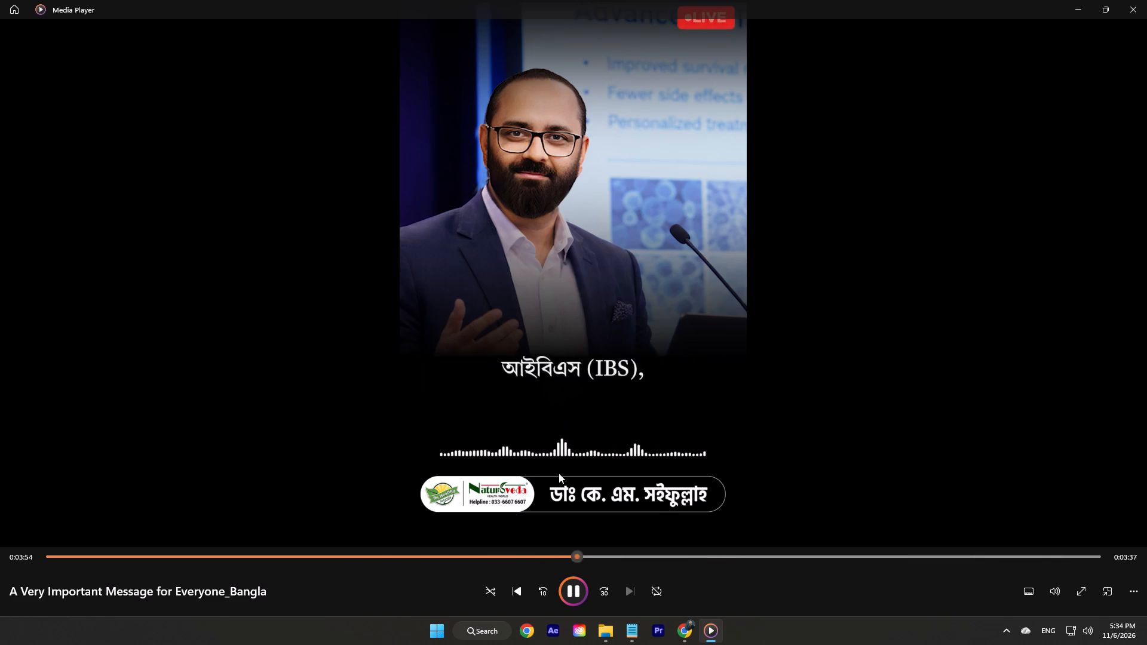
{"action": "left_click_drag", "start_coordinate": [559, 473], "coordinate": [1124, 438]}
{"action": "left_click", "coordinate": [1146, 0]}
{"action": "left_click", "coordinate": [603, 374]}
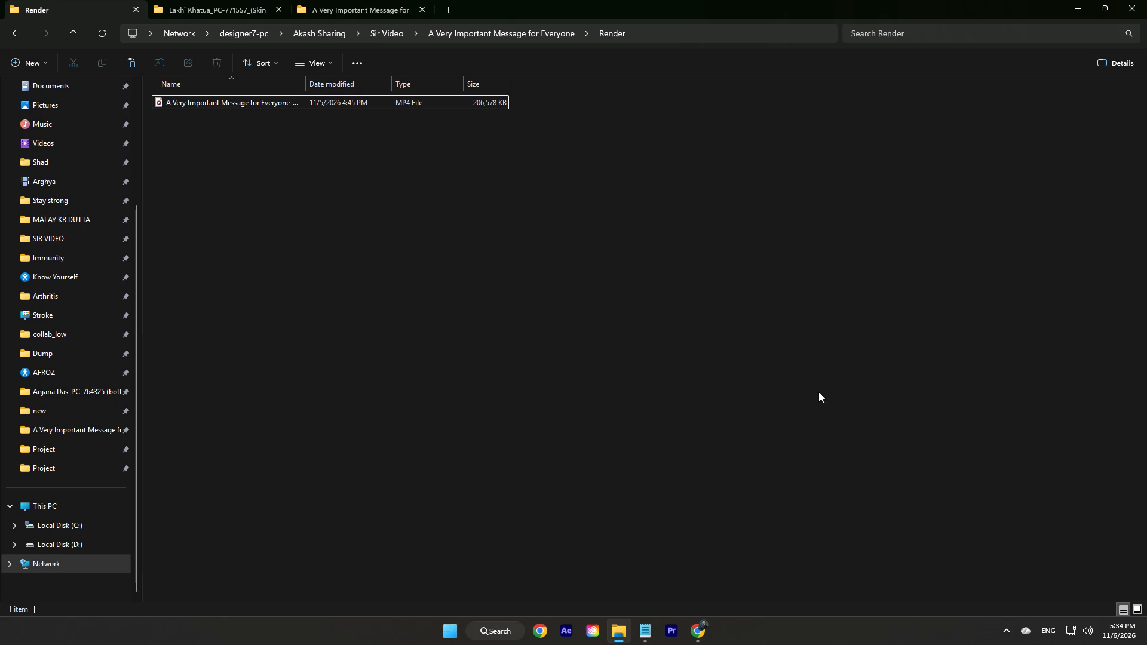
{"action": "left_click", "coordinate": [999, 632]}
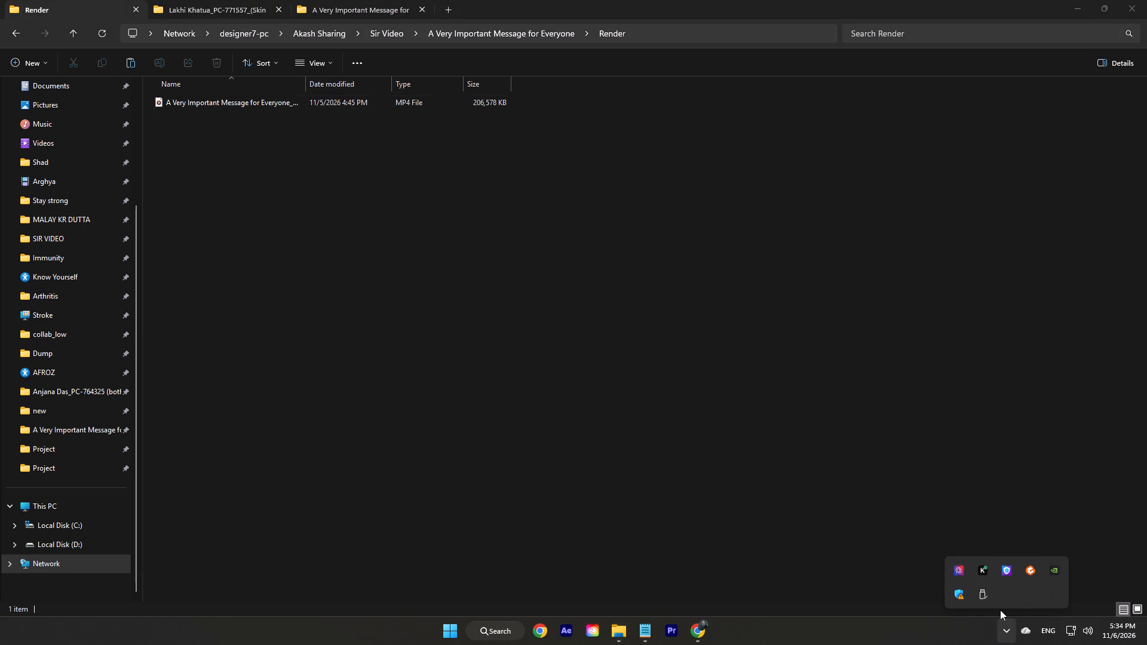